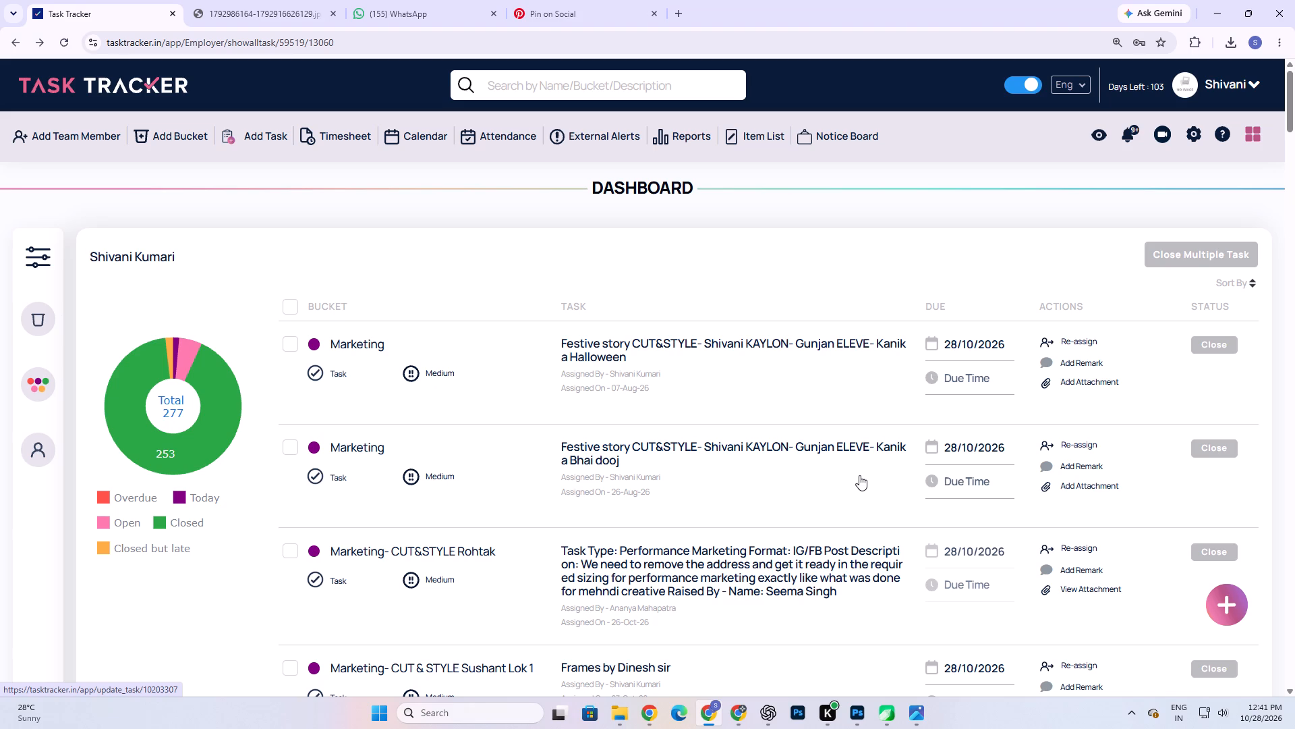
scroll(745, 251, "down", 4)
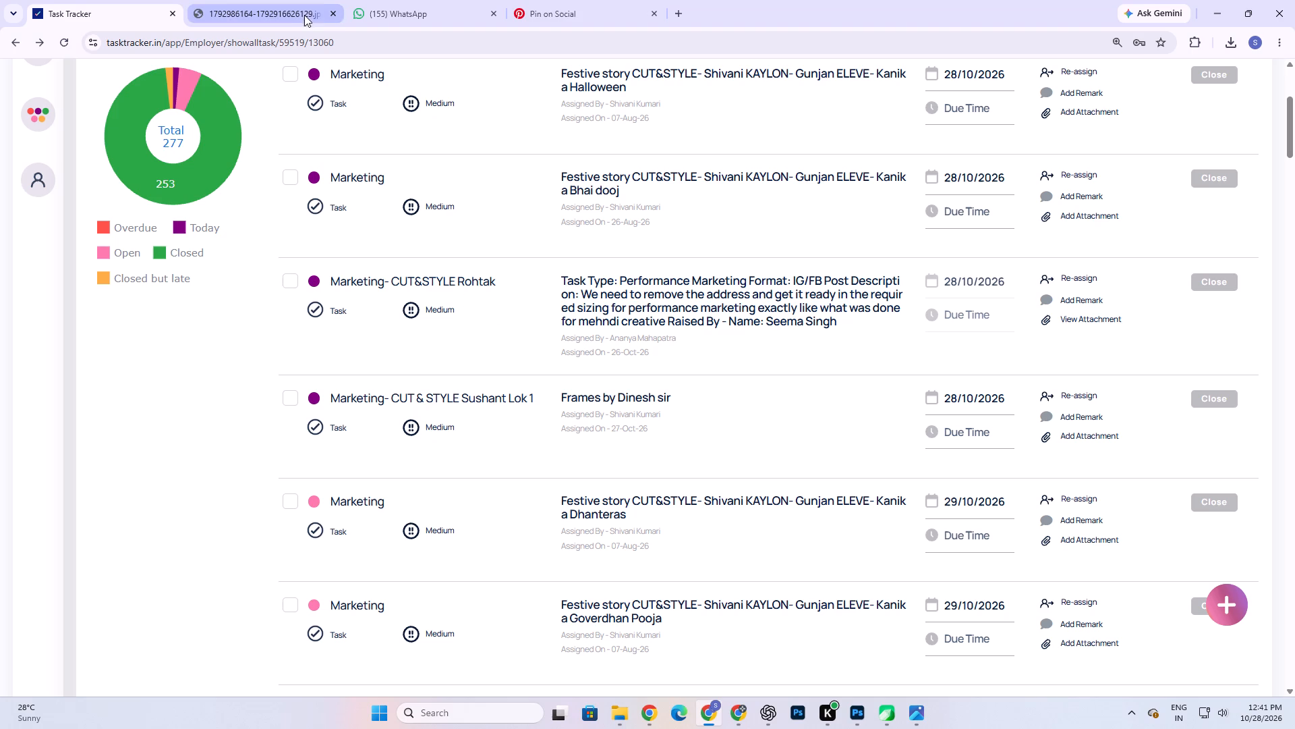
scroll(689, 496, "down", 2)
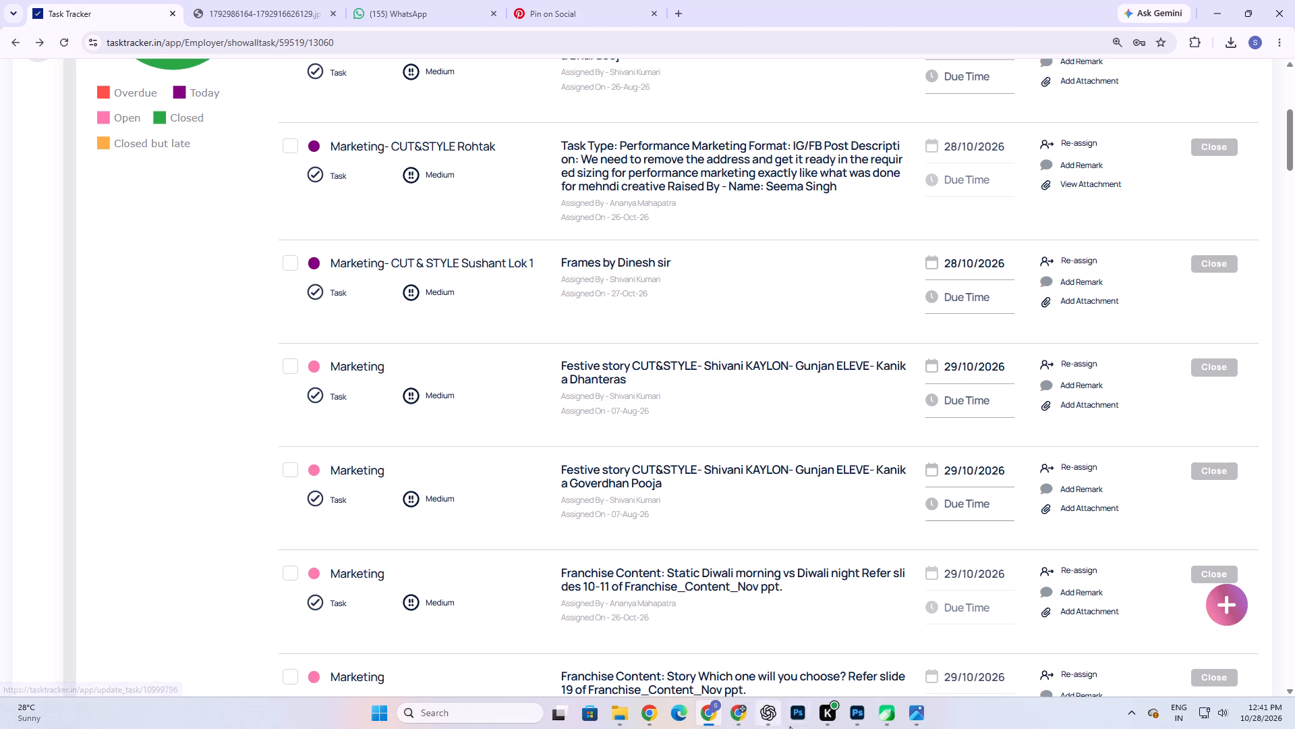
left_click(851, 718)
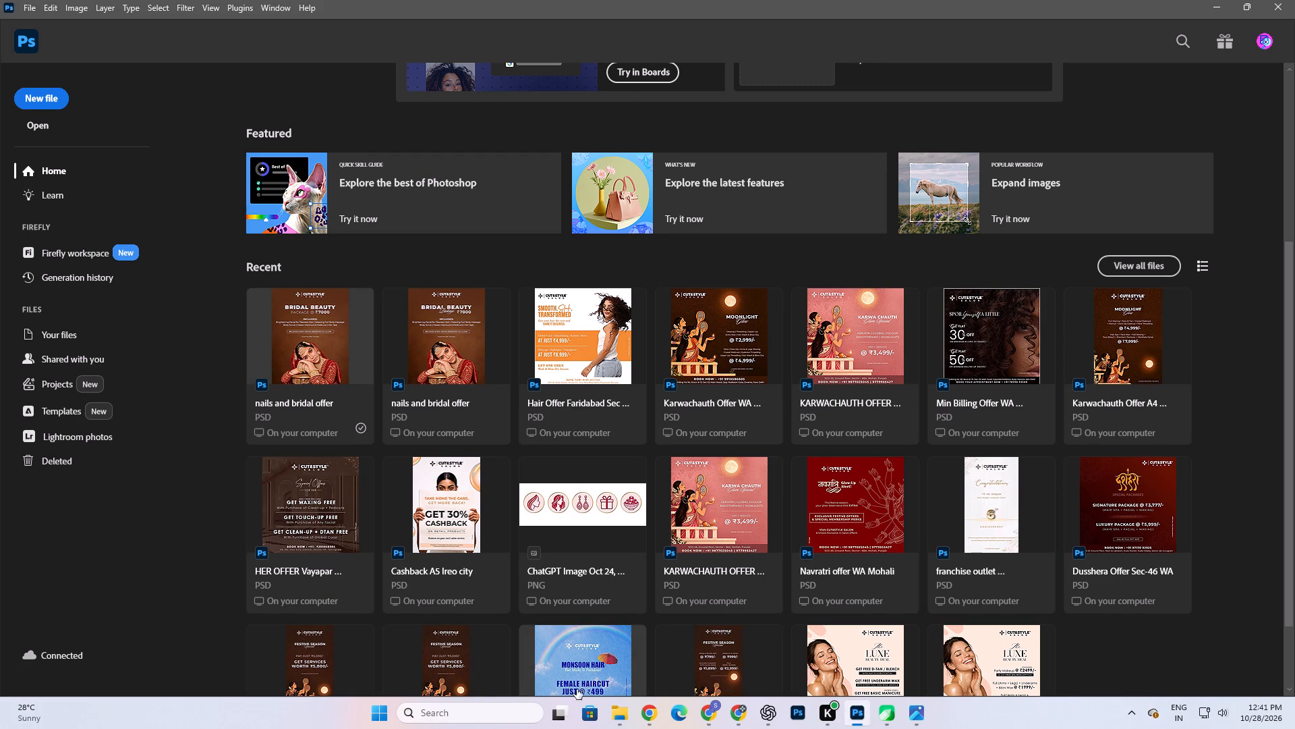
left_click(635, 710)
From the Downloads folder in File Explorer, open the landscape bridal offer image Gemini_Generated_Image_hv8qxshv8qxshv8q (1) in Photoshop.
left_click(611, 715)
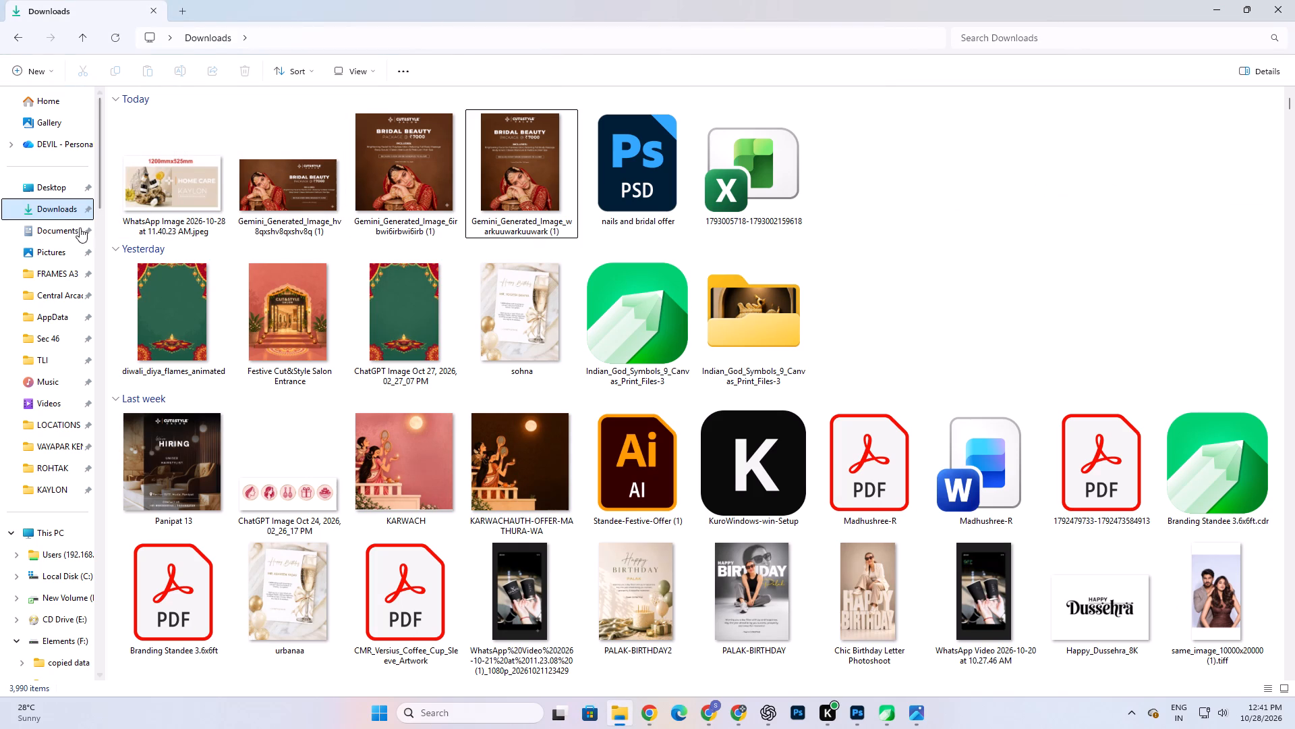
left_click(52, 205)
scroll(393, 195, "up", 4)
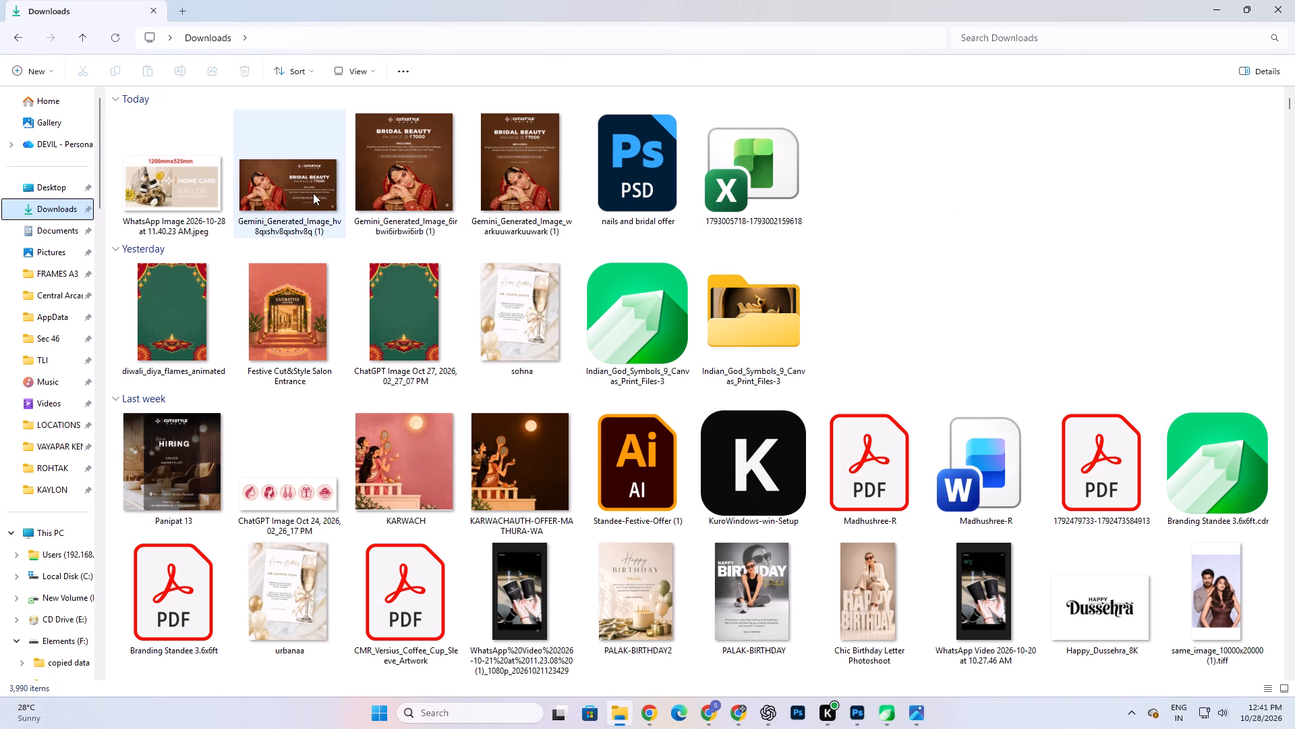
left_click(313, 193)
right_click(313, 193)
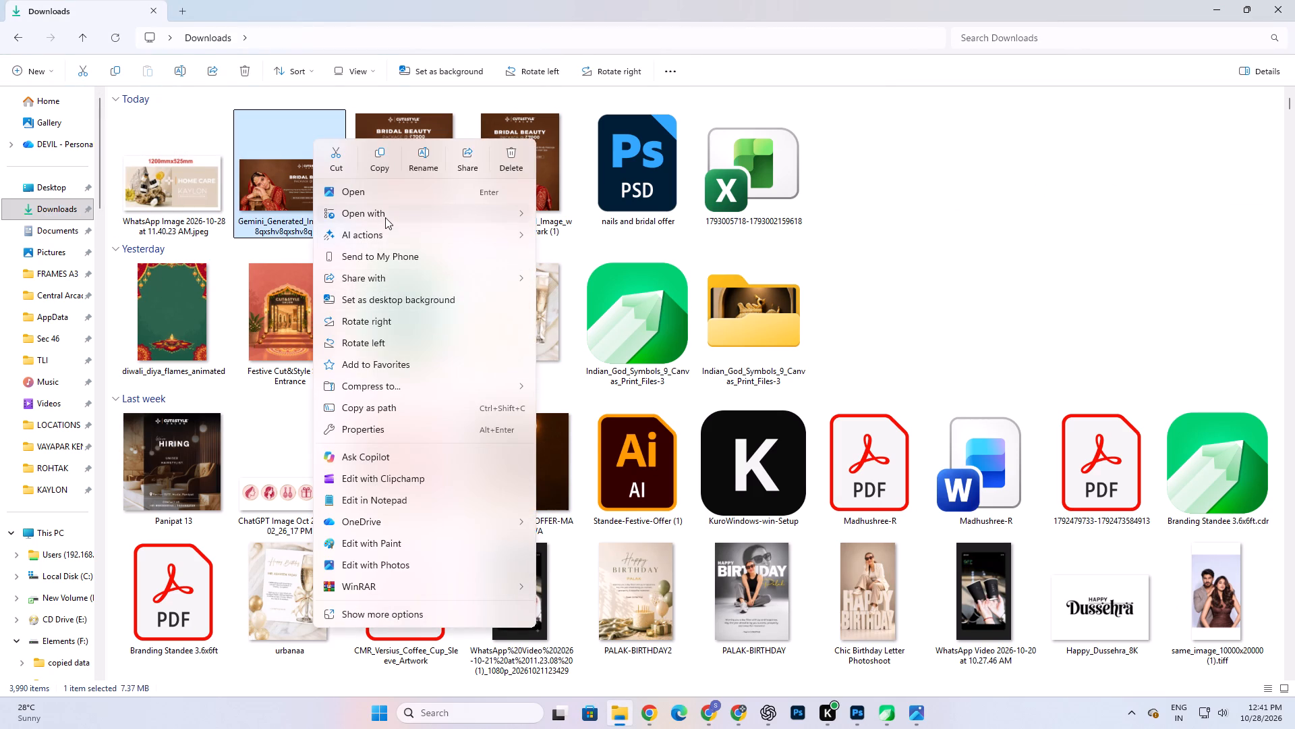
left_click(385, 217)
left_click(559, 242)
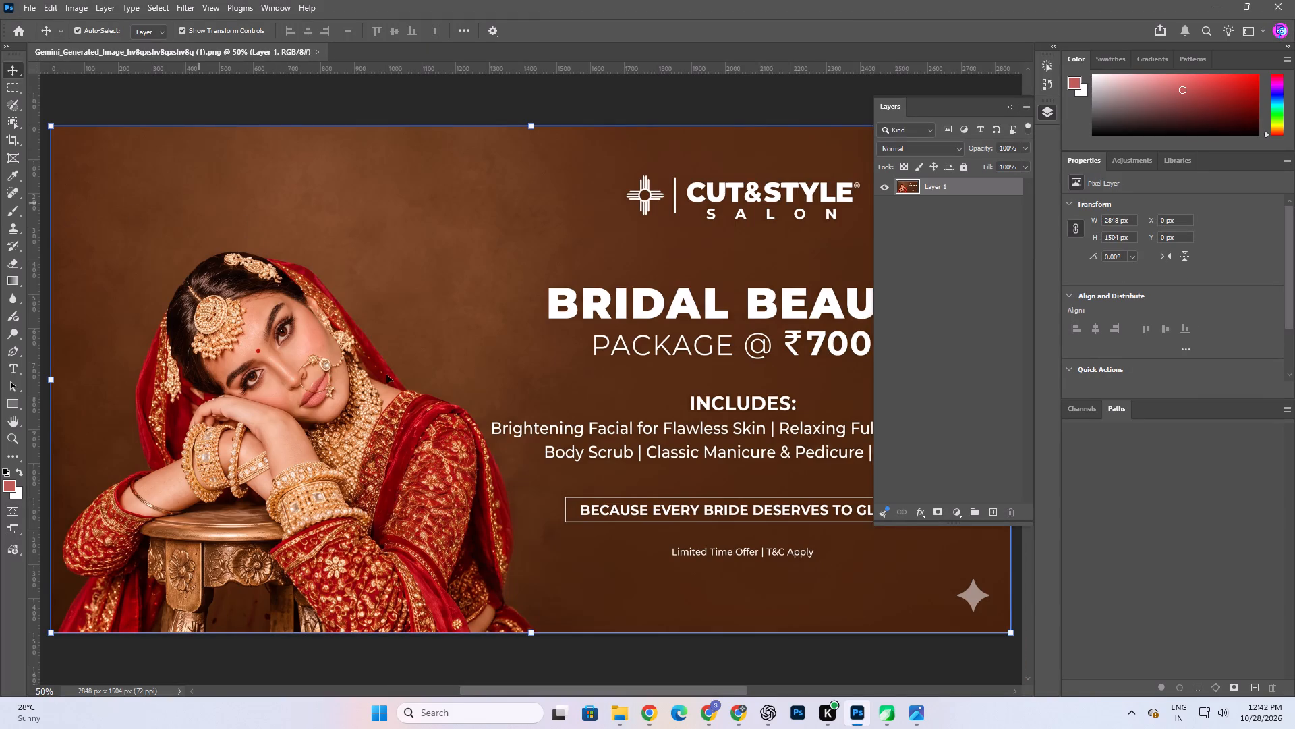
Remove the sparkle watermark in the poster's lower-right corner with the Clone Stamp at 150 px, sampling the nearby plain brown background.
key("space")
key("space")
key("space")
key("space")
key("space")
key("space")
key("space")
key("space")
key("space")
key("space")
key("space")
key("space")
key("space")
key("space")
key("space")
key("space")
key("space")
key("space")
key("space")
key("space")
left_click_drag(694, 387, 447, 304)
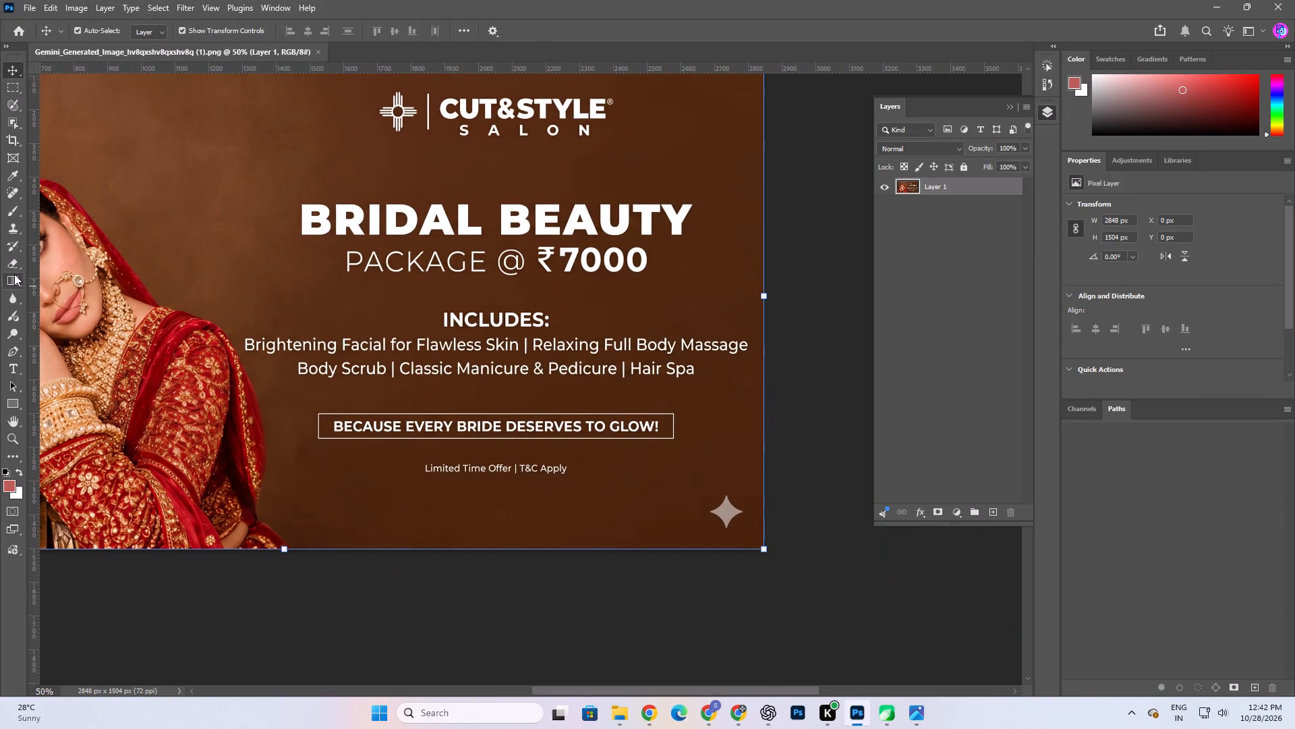
left_click(13, 236)
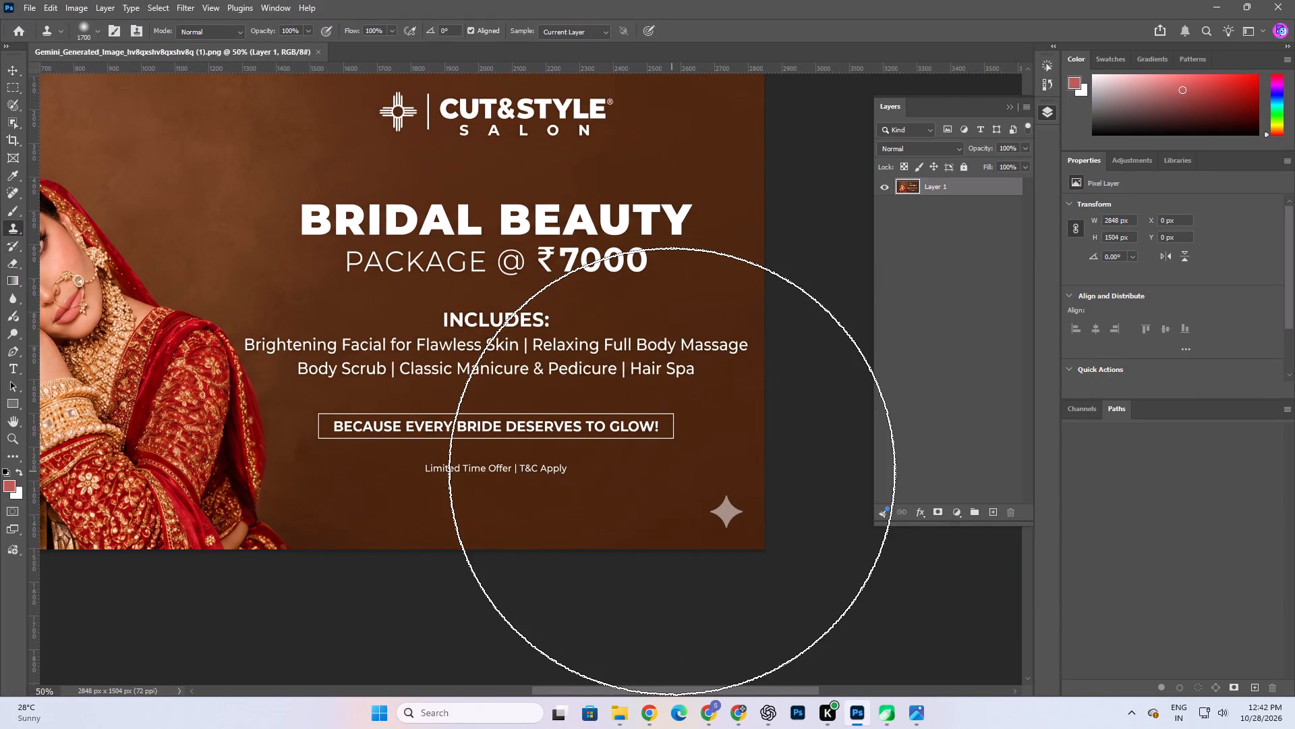
key("bracketleft")
key("bracketleft")
key("bracketleft")
key("bracketleft")
key("bracketleft")
key("bracketleft")
key("bracketleft")
key("bracketleft")
key("bracketleft")
key("bracketleft")
key("bracketleft")
key("bracketleft")
key("bracketleft")
key("bracketleft")
key("bracketleft")
key("bracketleft")
key("bracketleft")
key("bracketleft")
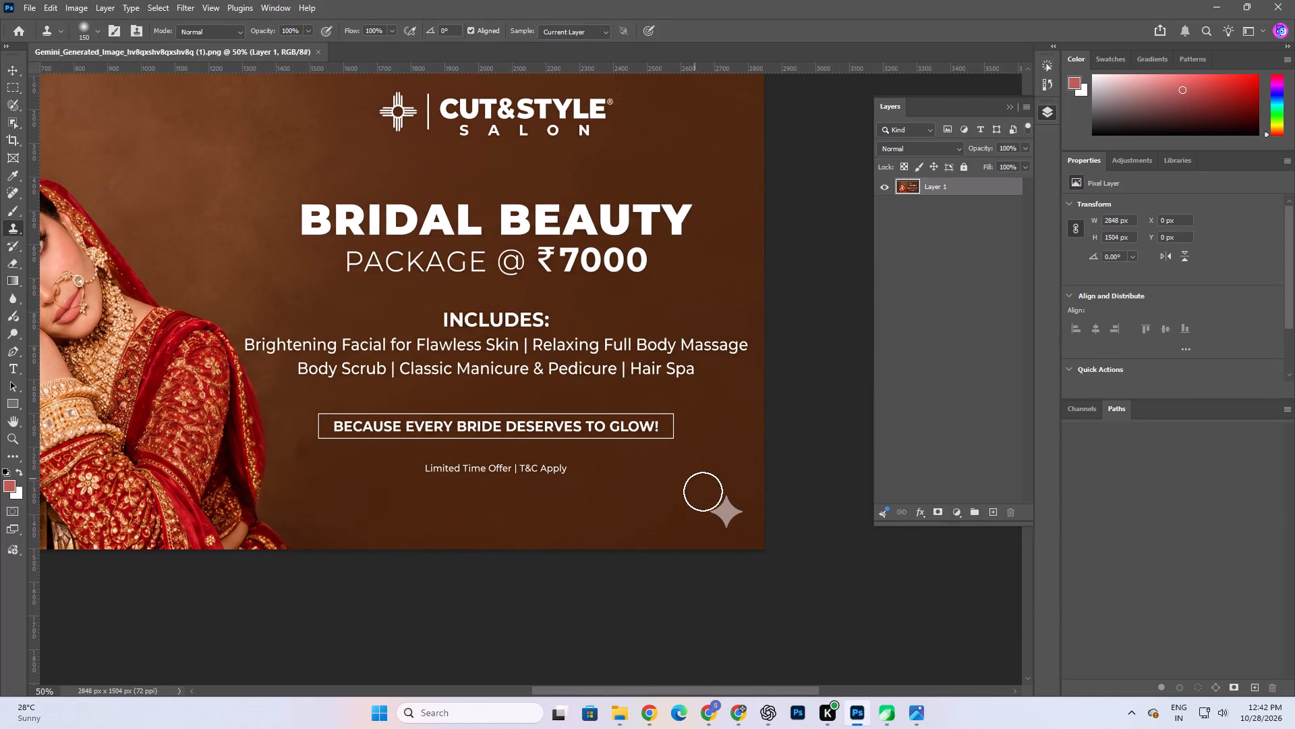
left_click(671, 534, "alt")
left_click_drag(718, 513, 725, 514)
left_click_drag(725, 514, 742, 439)
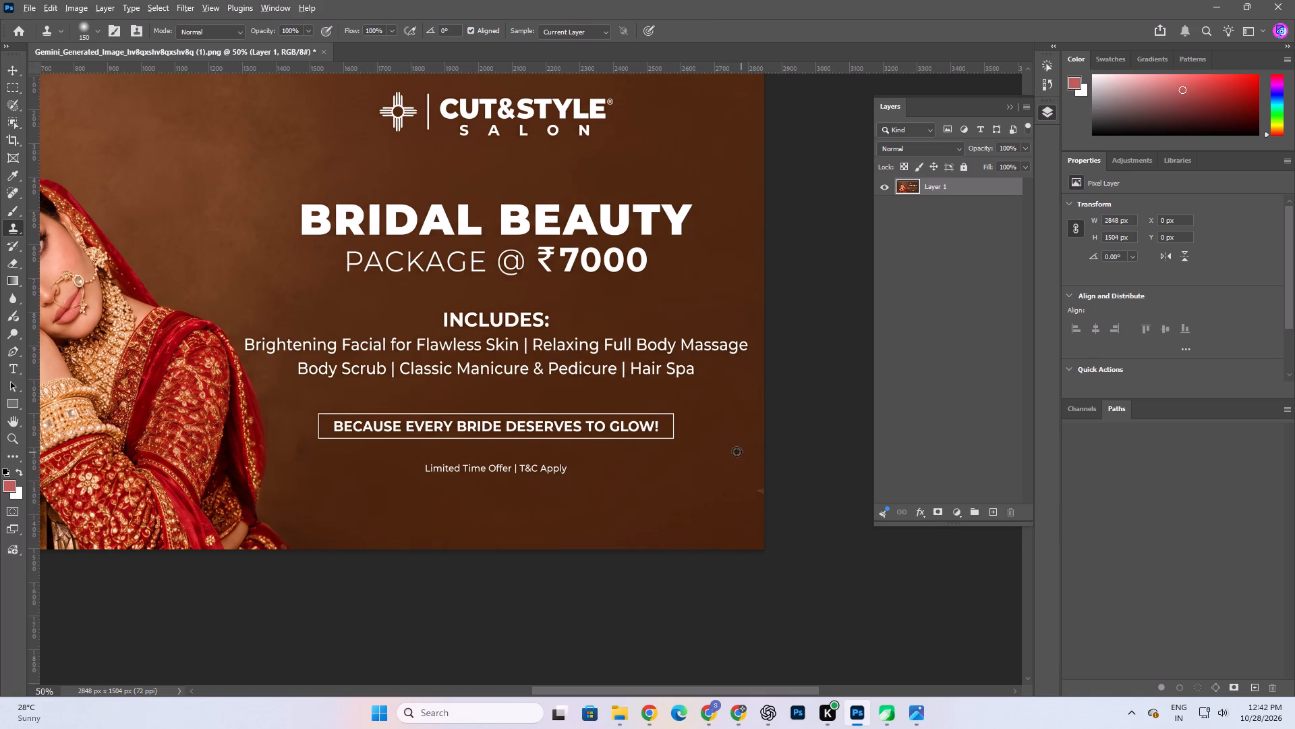
Clone clean brown background over the leftover speck at the poster's right edge, above the removed watermark.
left_click(736, 452, "alt")
left_click_drag(747, 481, 764, 521)
Save the retouched landscape bridal image and close the document.
left_click(27, 7)
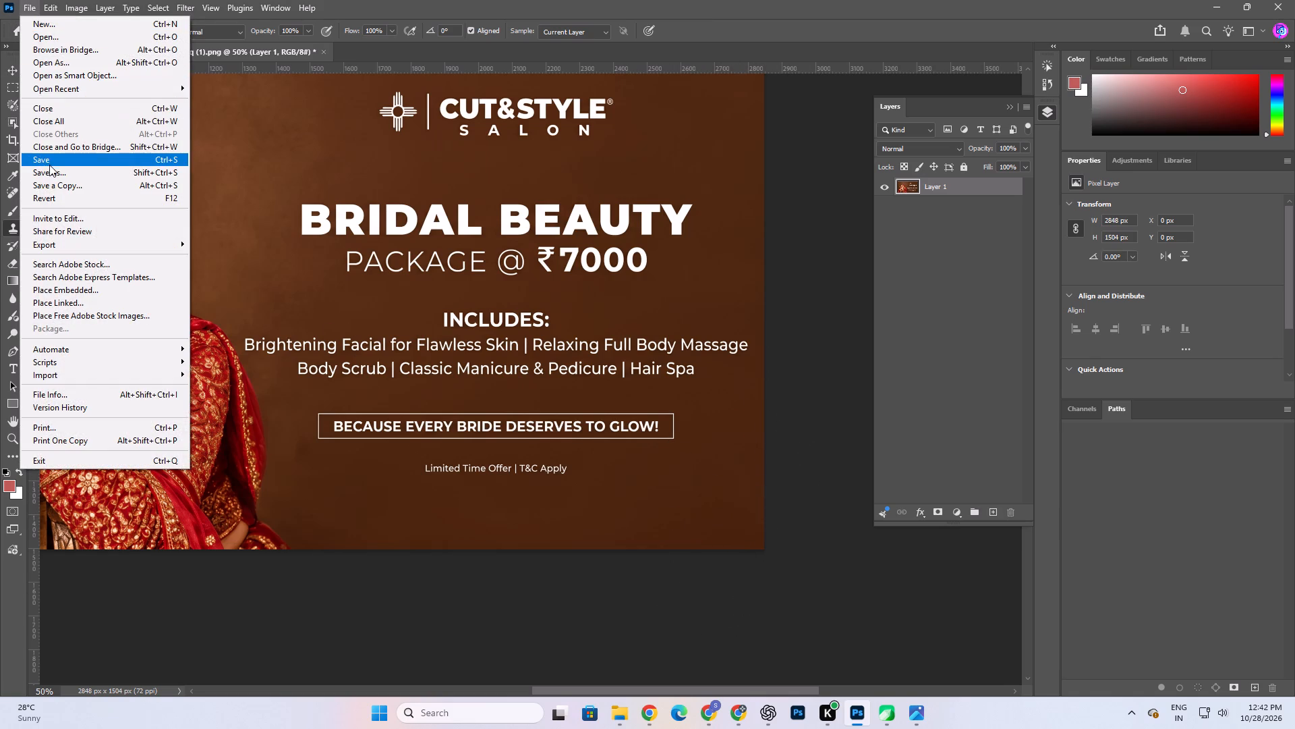
left_click(49, 161)
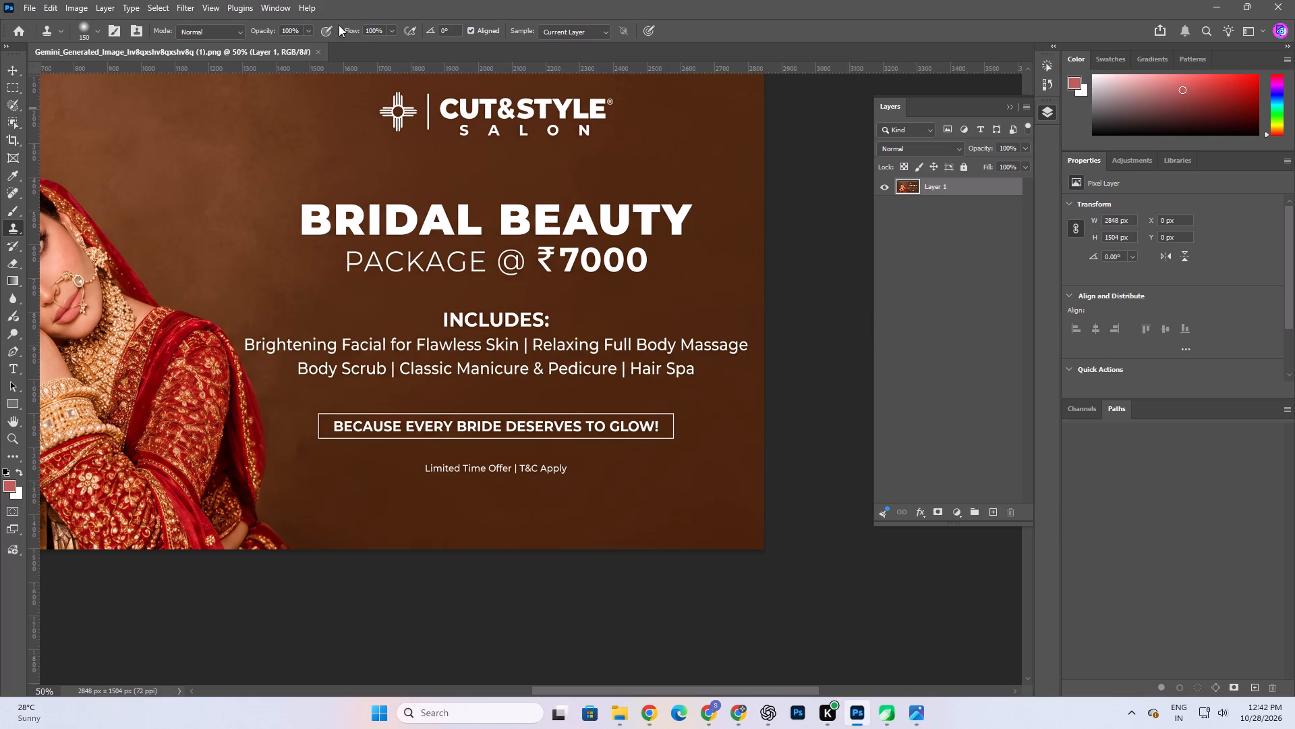
left_click(318, 51)
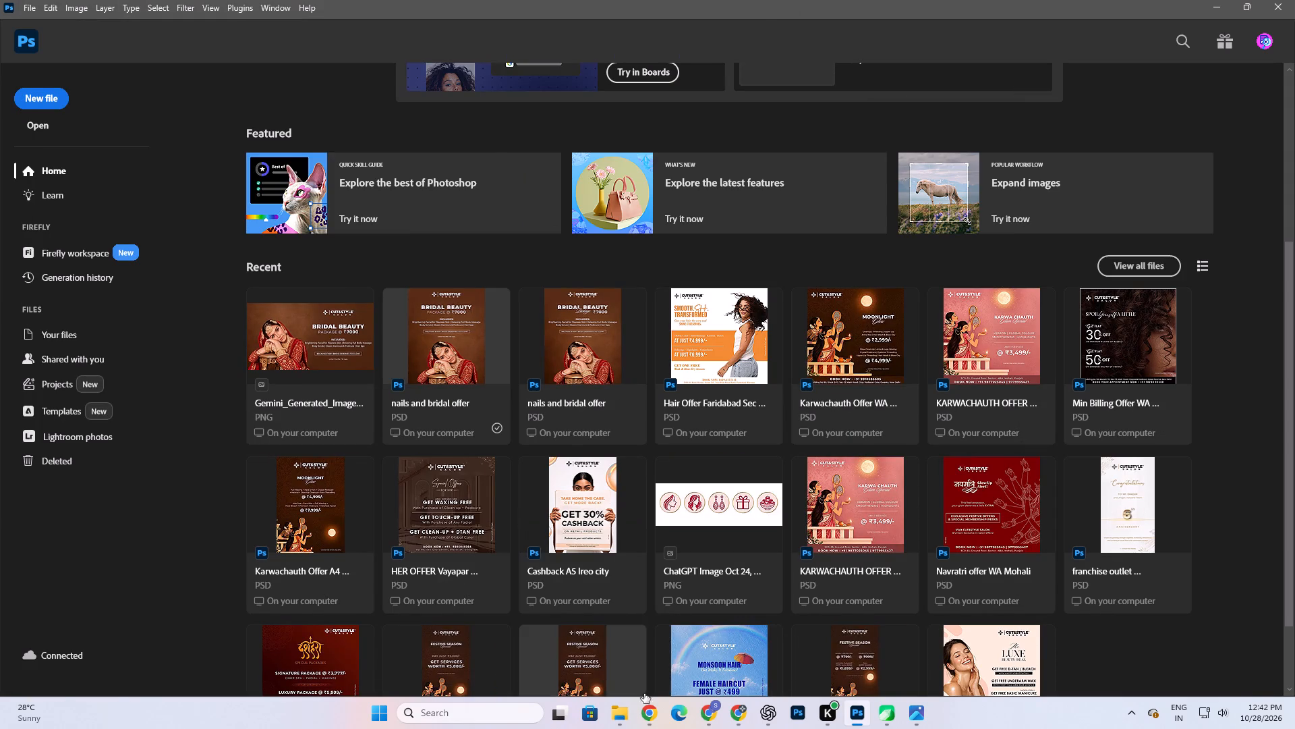
Preview the saved landscape bridal image from the Downloads folder in Photos to check the retouching, and close the preview.
left_click(620, 714)
scroll(279, 219, "up", 4)
double_click(776, 190)
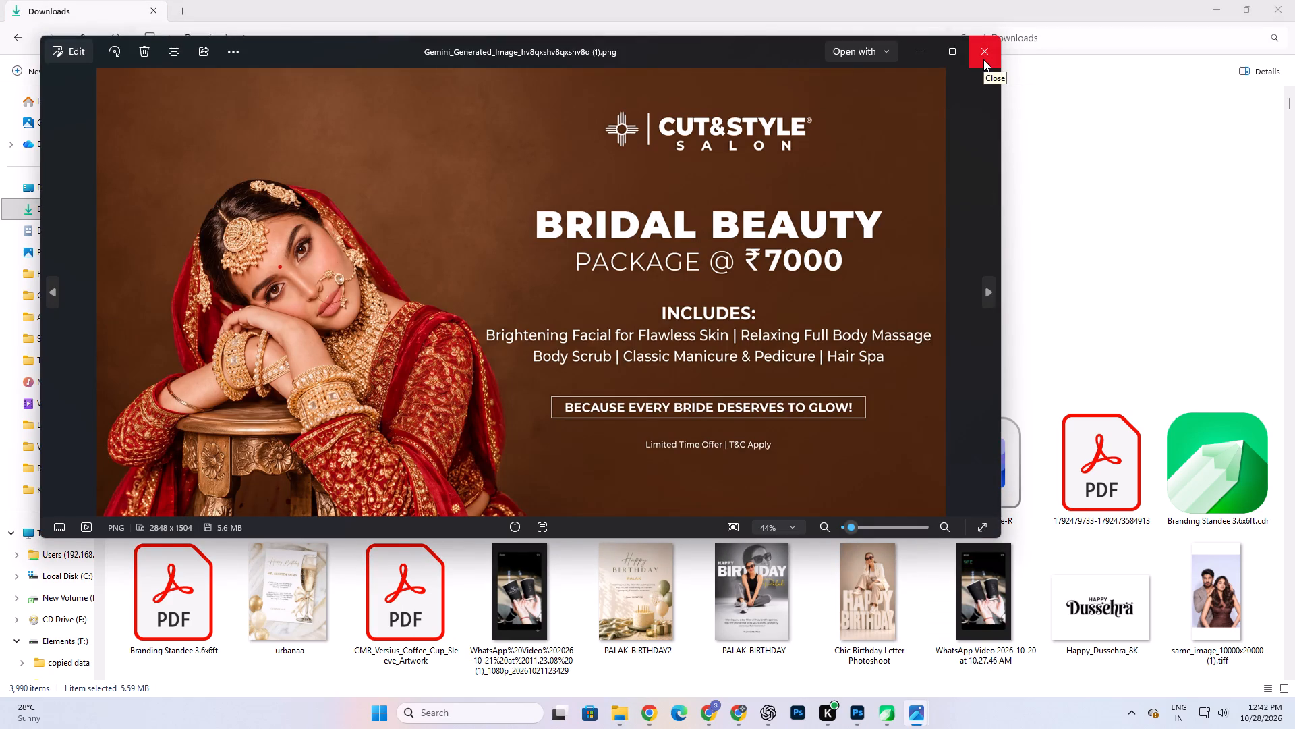
left_click(983, 59)
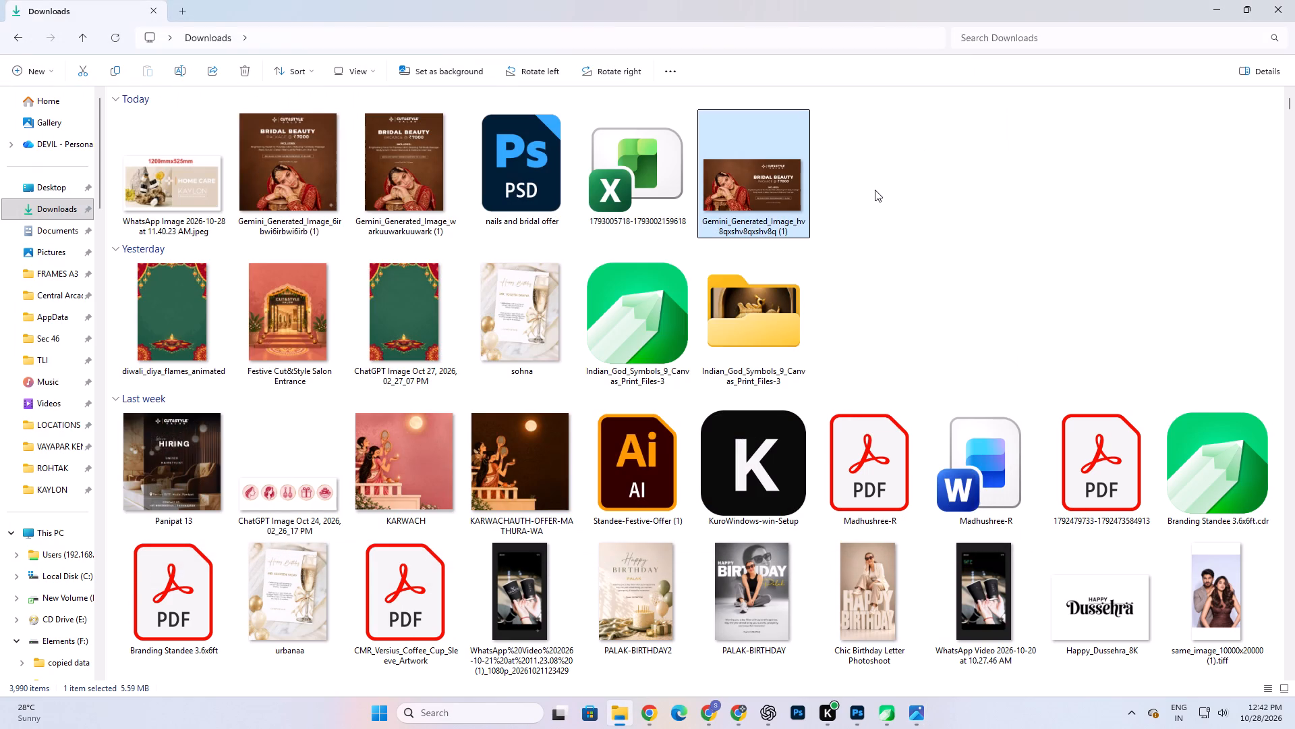
Open the portrait bridal offer image Gemini_Generated_Image_warkuuwarkuuwark (1) from Downloads in Photoshop.
left_click(389, 196)
right_click(389, 196)
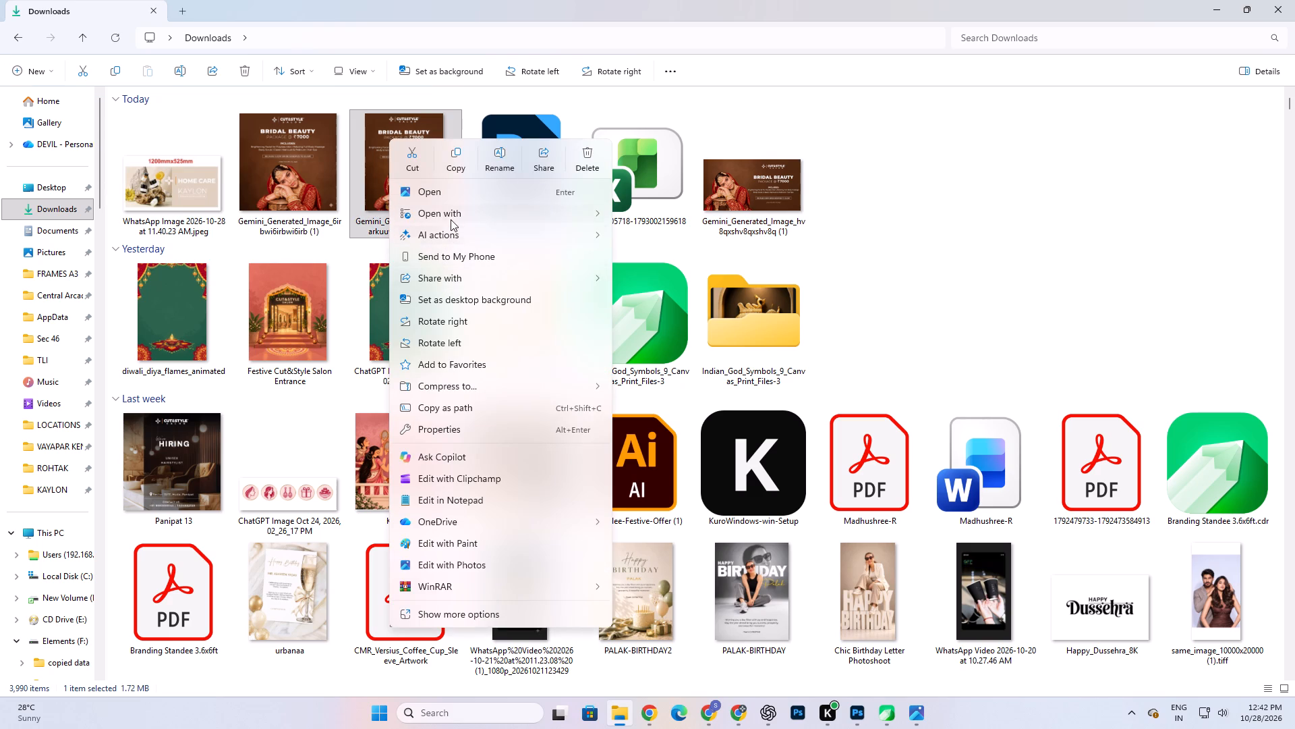
left_click(453, 213)
left_click(743, 244)
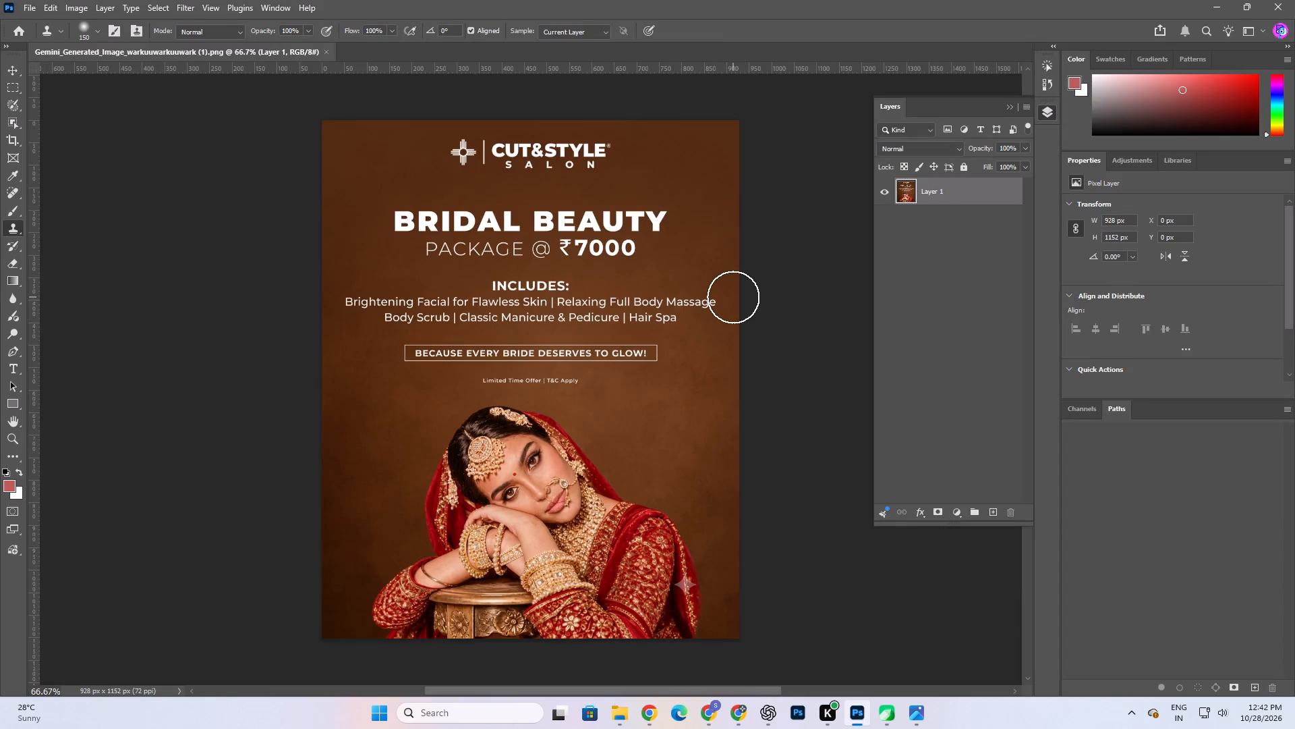
Clone nearby red fabric over the right arm of the sparkle watermark on the bride's veil, using an 8 px Clone Stamp brush.
scroll(731, 317, "down", 11)
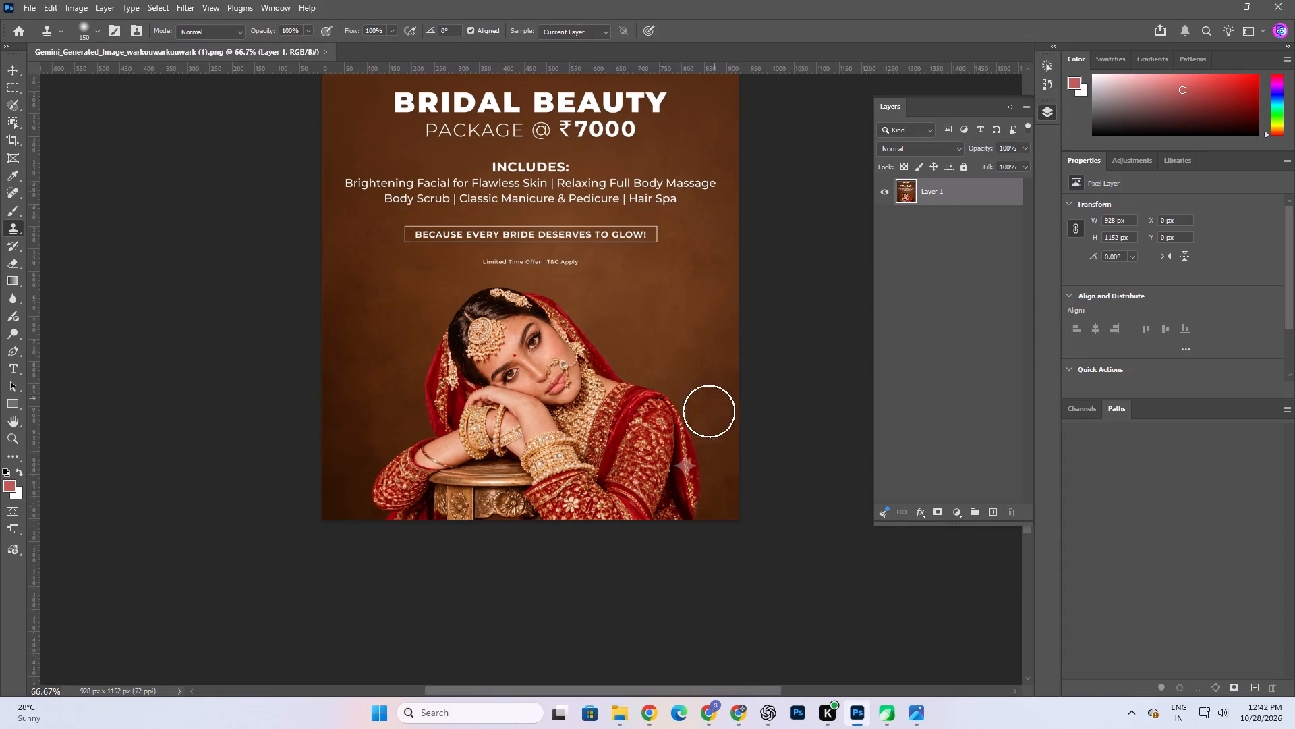
scroll(691, 473, "up", 15, "alt")
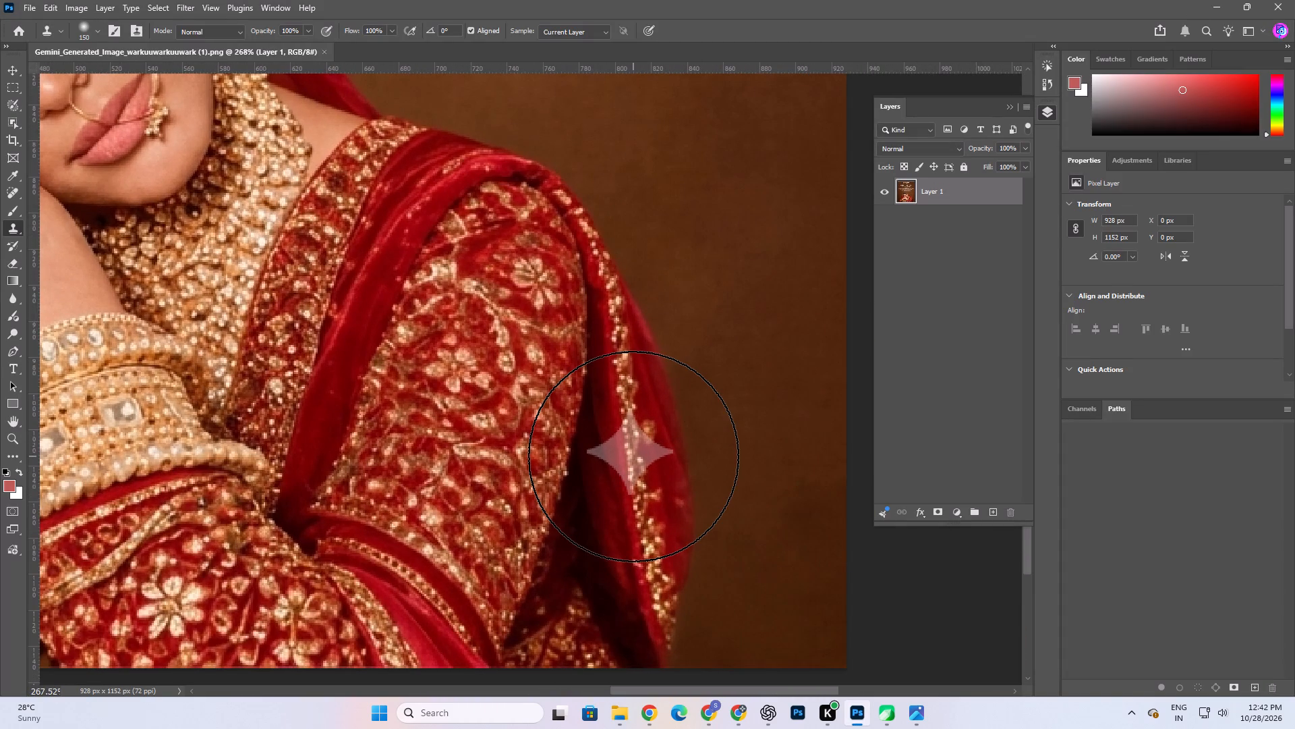
key("bracketleft")
key("bracketleft")
key("bracketleft")
key("bracketleft")
key("bracketleft")
key("bracketleft")
key("bracketleft")
key("bracketleft")
key("bracketleft")
key("bracketleft")
key("bracketleft")
key("bracketleft")
key("bracketleft")
key("bracketleft")
key("bracketleft")
type("[[")
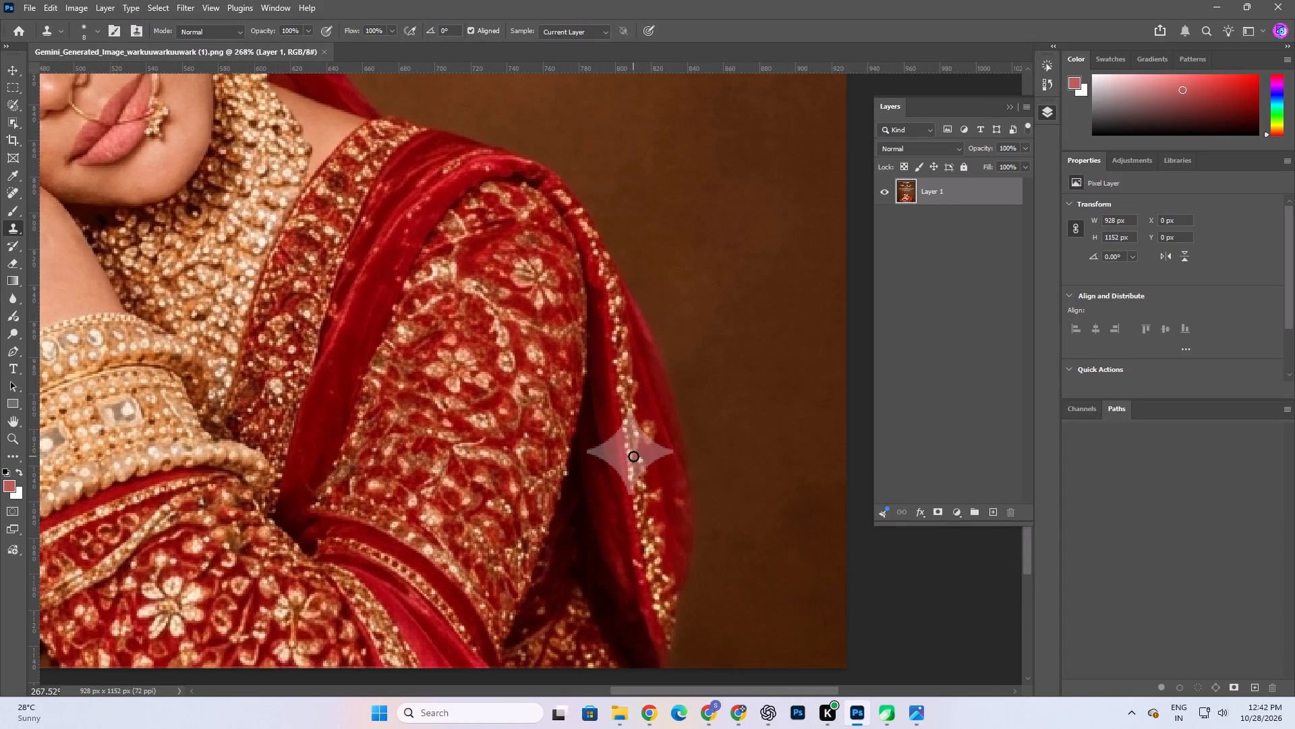
scroll(633, 456, "down", 2)
scroll(628, 439, "up", 5, "alt")
left_click(703, 457, "alt")
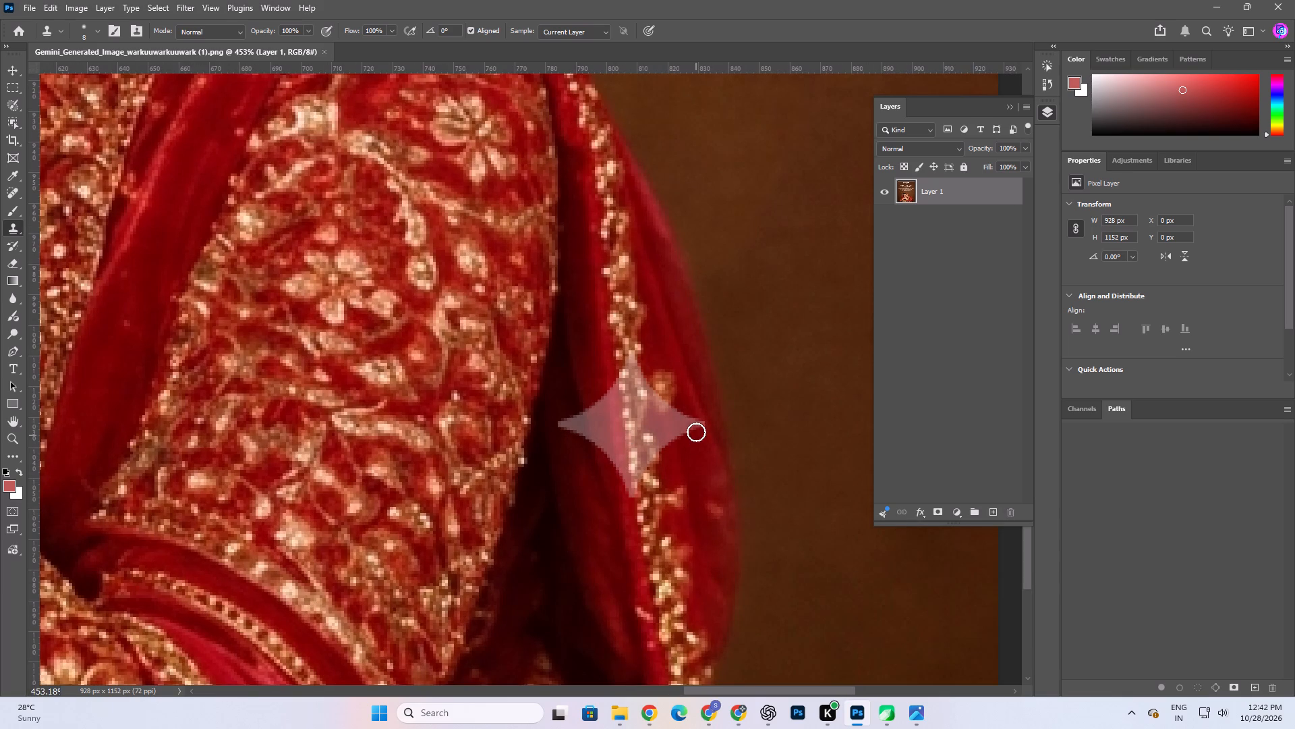
left_click_drag(696, 428, 668, 443)
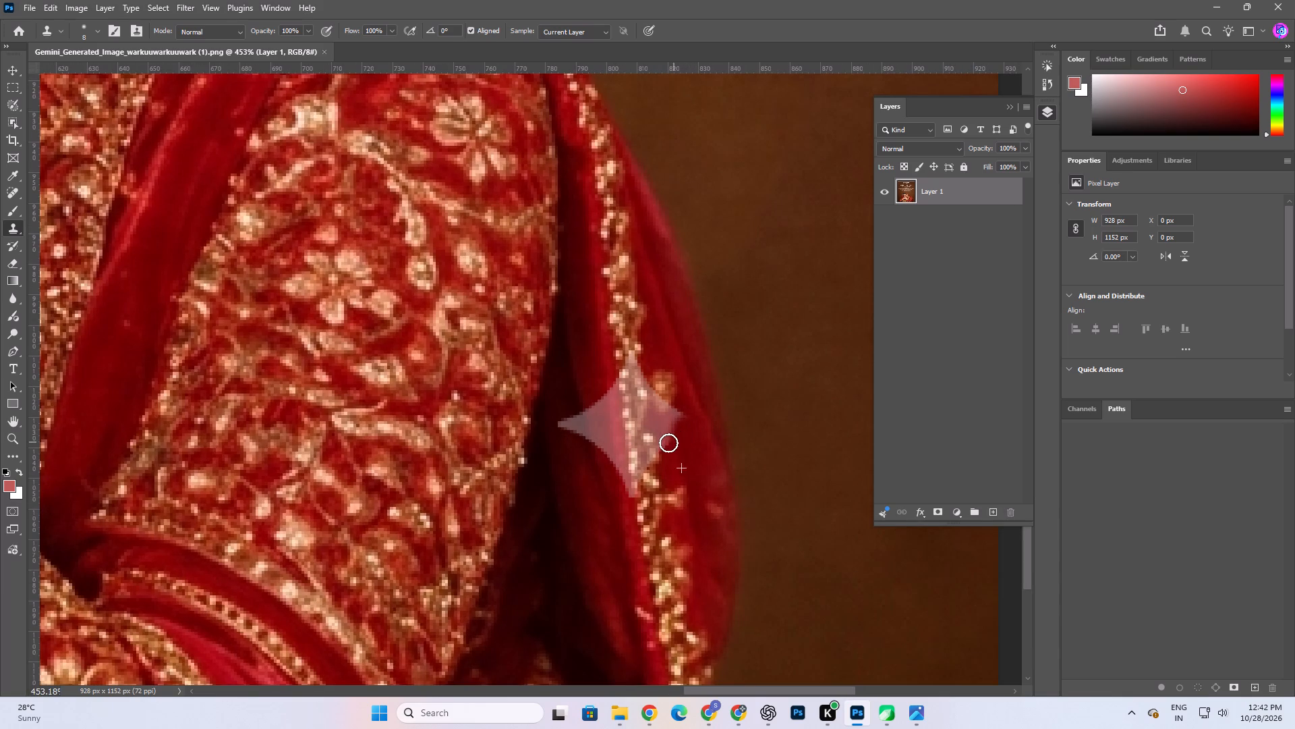
left_click_drag(668, 443, 661, 428)
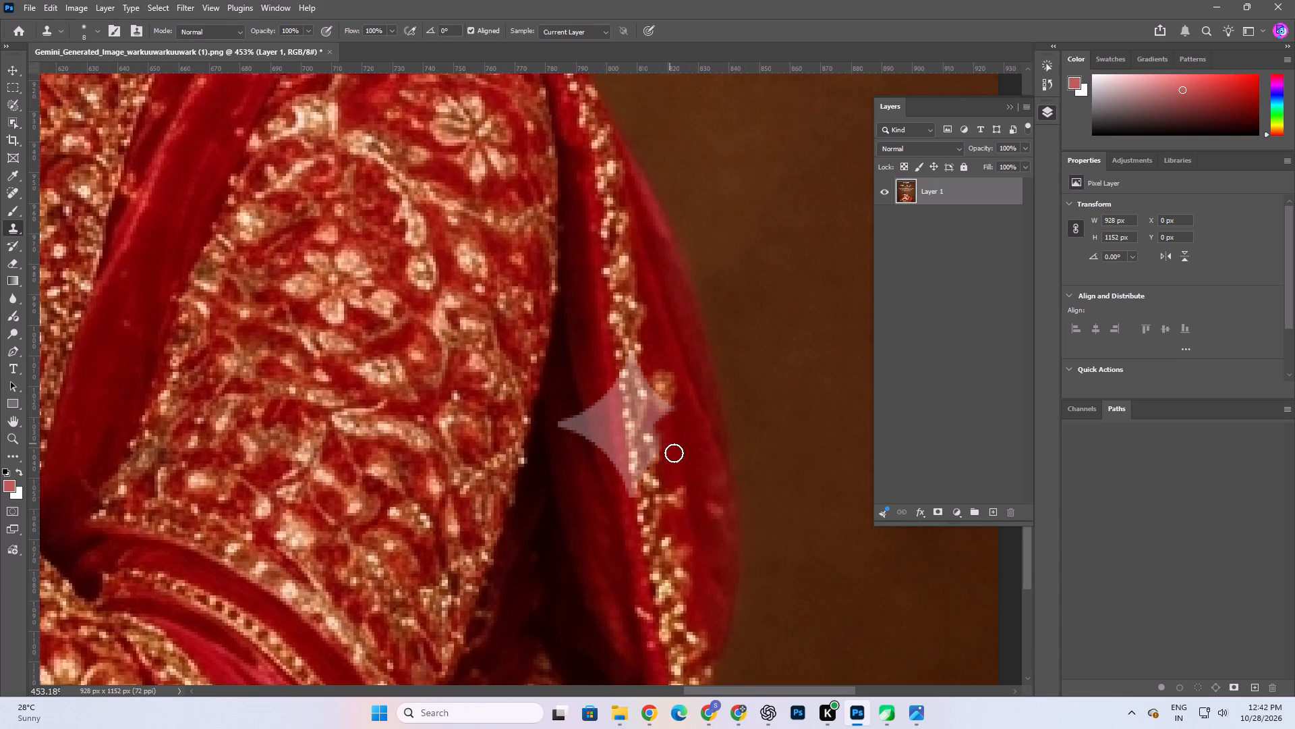
left_click(677, 454, "alt")
left_click_drag(664, 447, 666, 421)
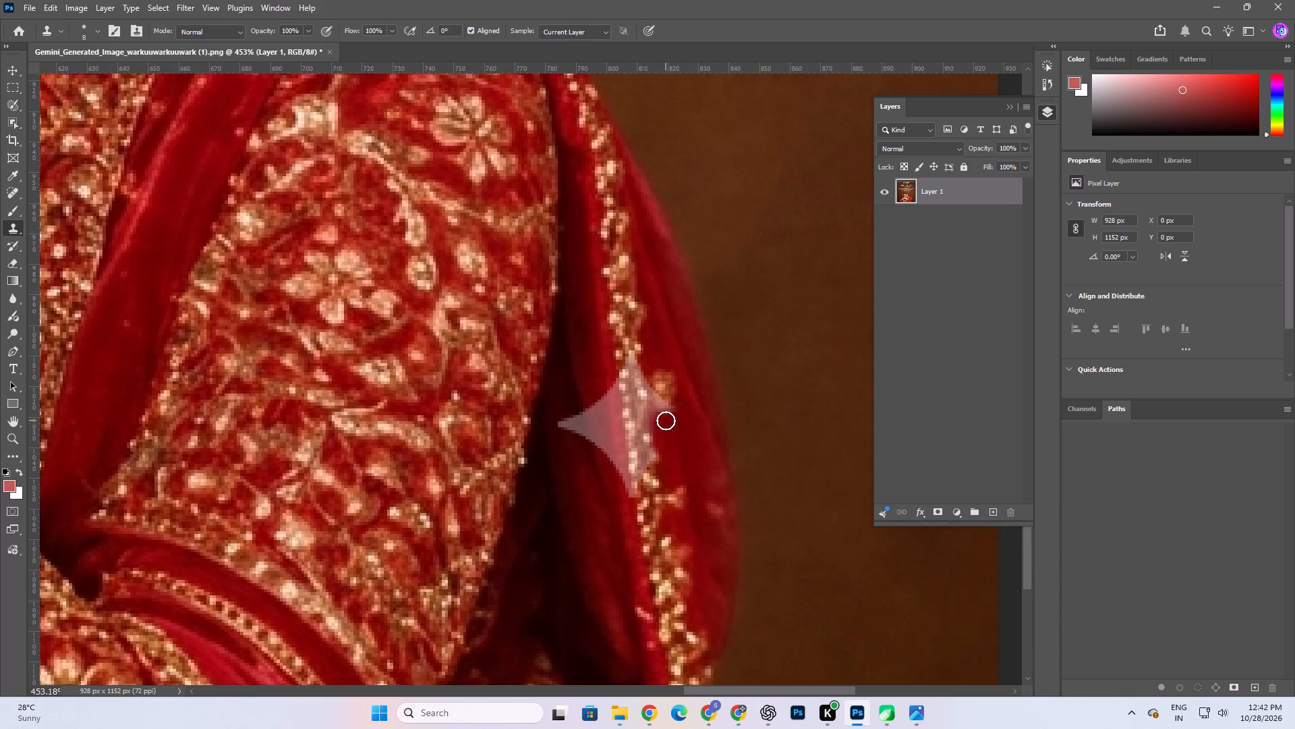
left_click(667, 380, "alt")
left_click_drag(663, 397, 664, 407)
left_click_drag(664, 407, 661, 406)
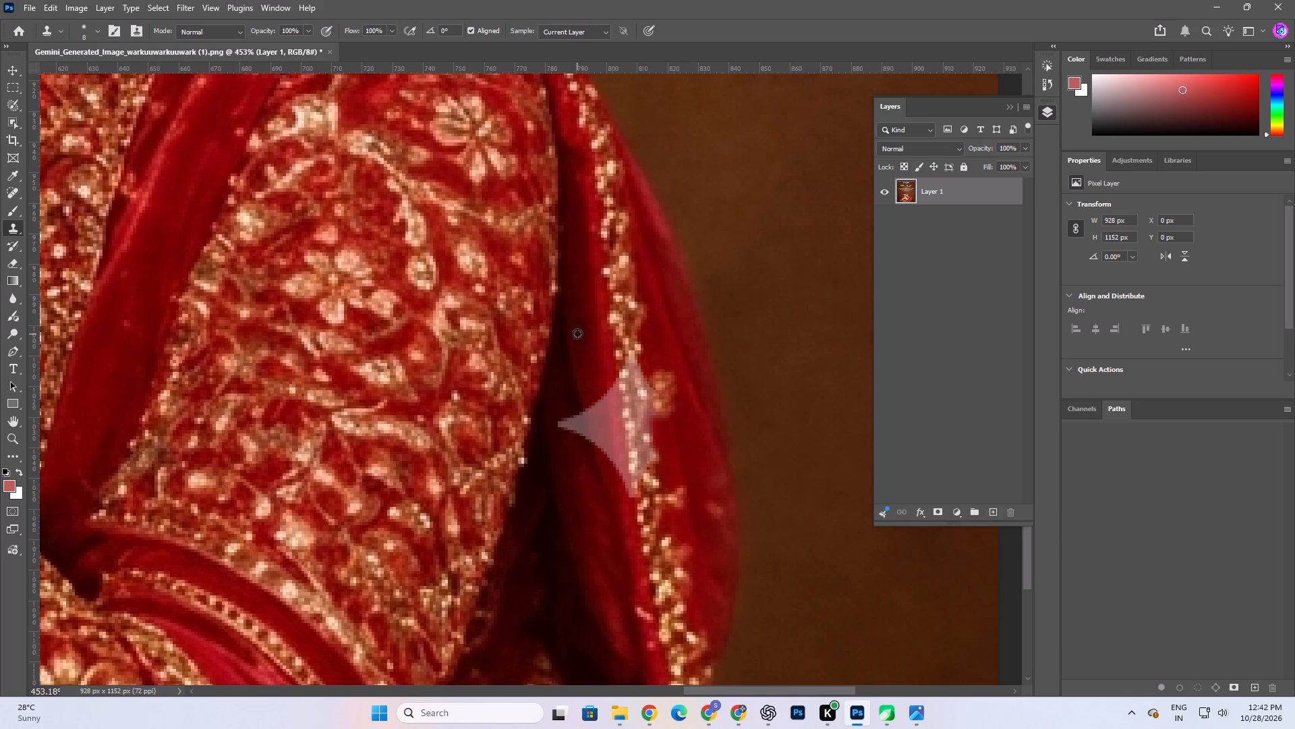
Clone dark red fabric from above over the left arm of the sparkle watermark, working down the veil's inner fold.
left_click(577, 333, "alt")
left_click_drag(592, 388, 601, 427)
left_click(580, 325, "alt")
left_click_drag(593, 363, 596, 401)
left_click_drag(596, 401, 603, 445)
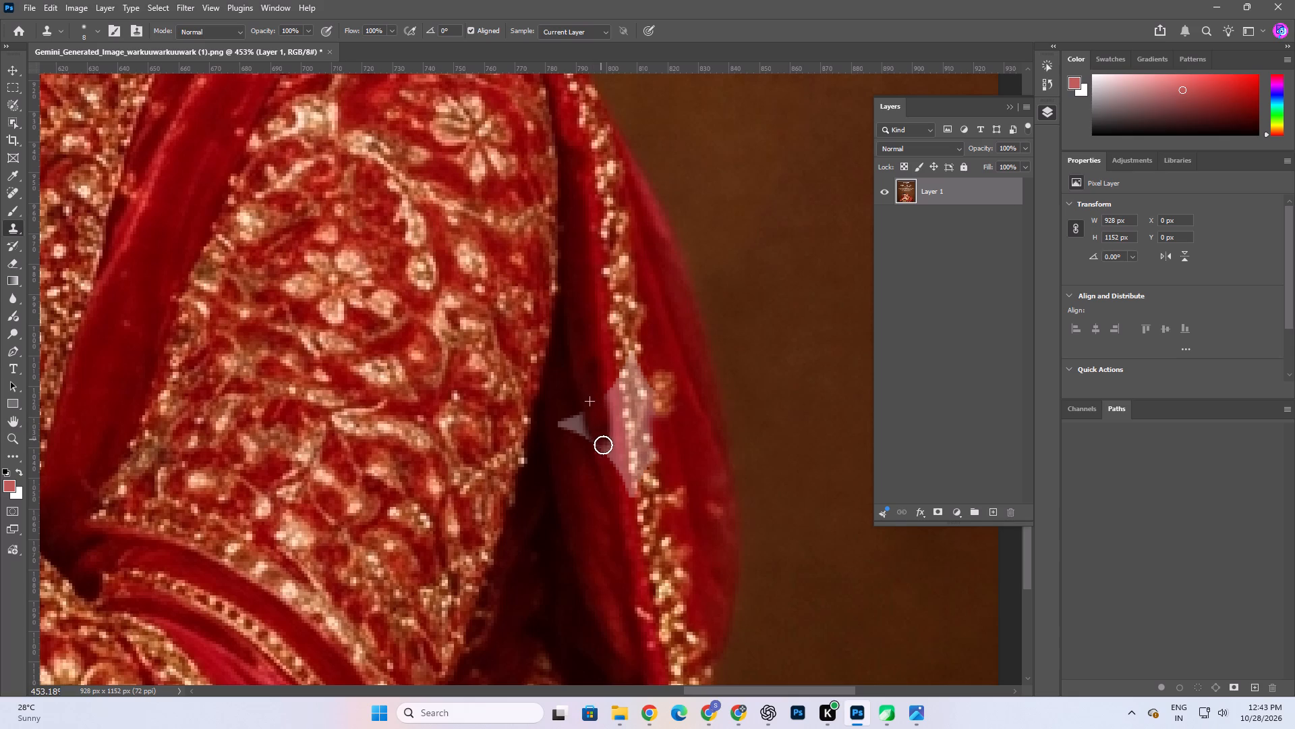
left_click_drag(603, 445, 607, 477)
Clone dark fabric from the veil's inner fold over the remaining traces of the sparkle watermark's left arm.
scroll(641, 336, "down", 5, "alt")
scroll(604, 387, "up", 5, "alt")
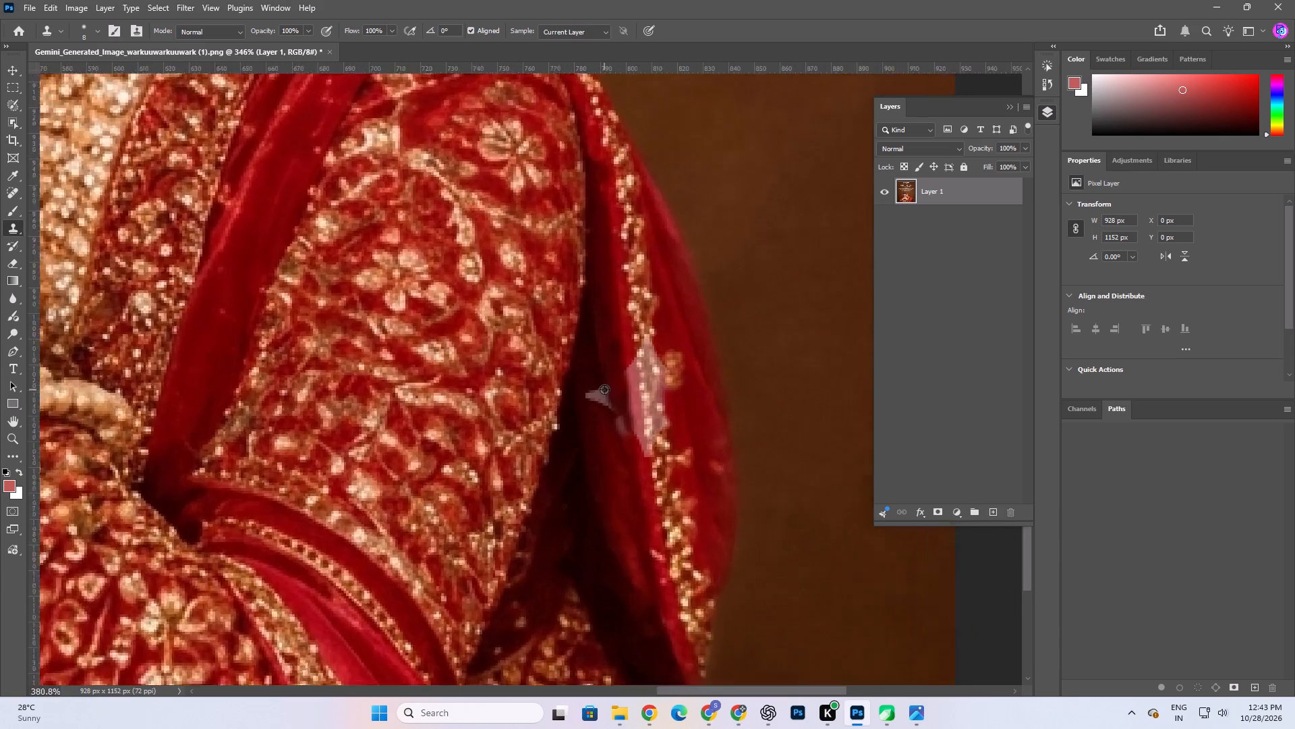
scroll(604, 389, "up", 1, "alt")
scroll(597, 434, "down", 4, "alt")
left_click(607, 455, "alt")
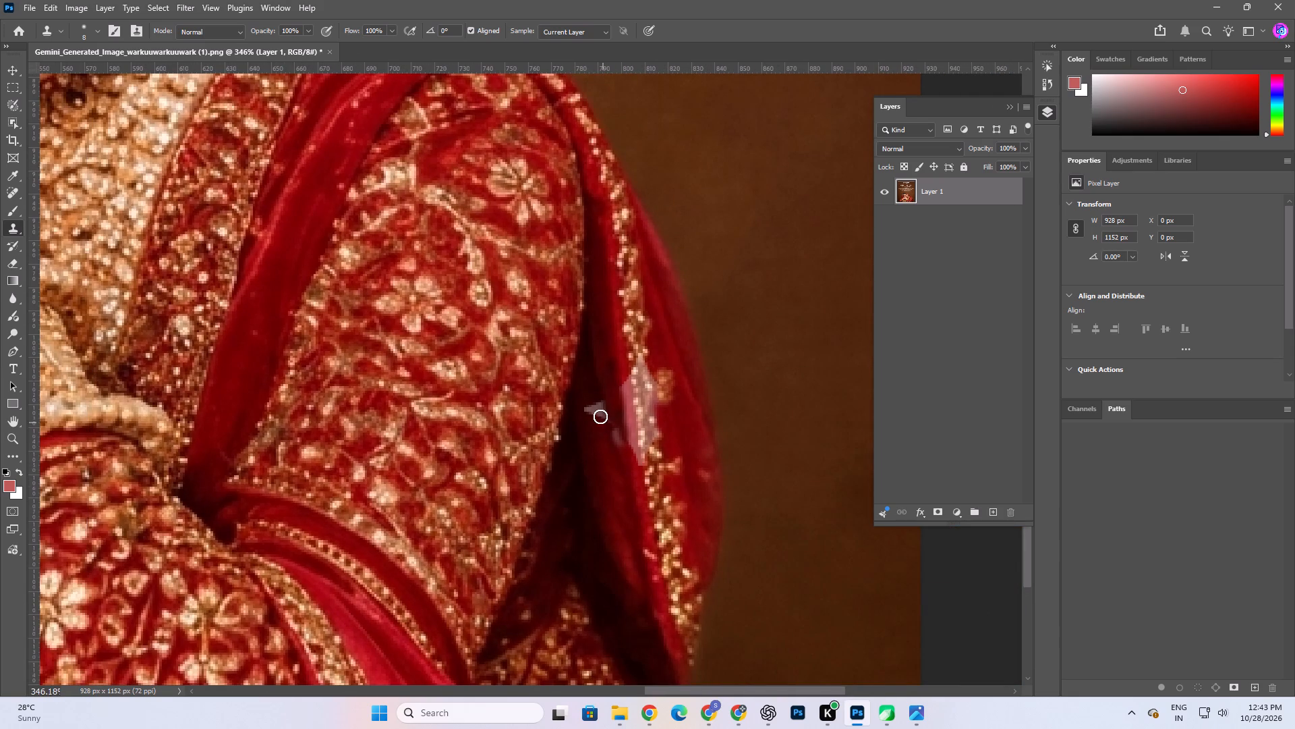
left_click_drag(600, 416, 600, 427)
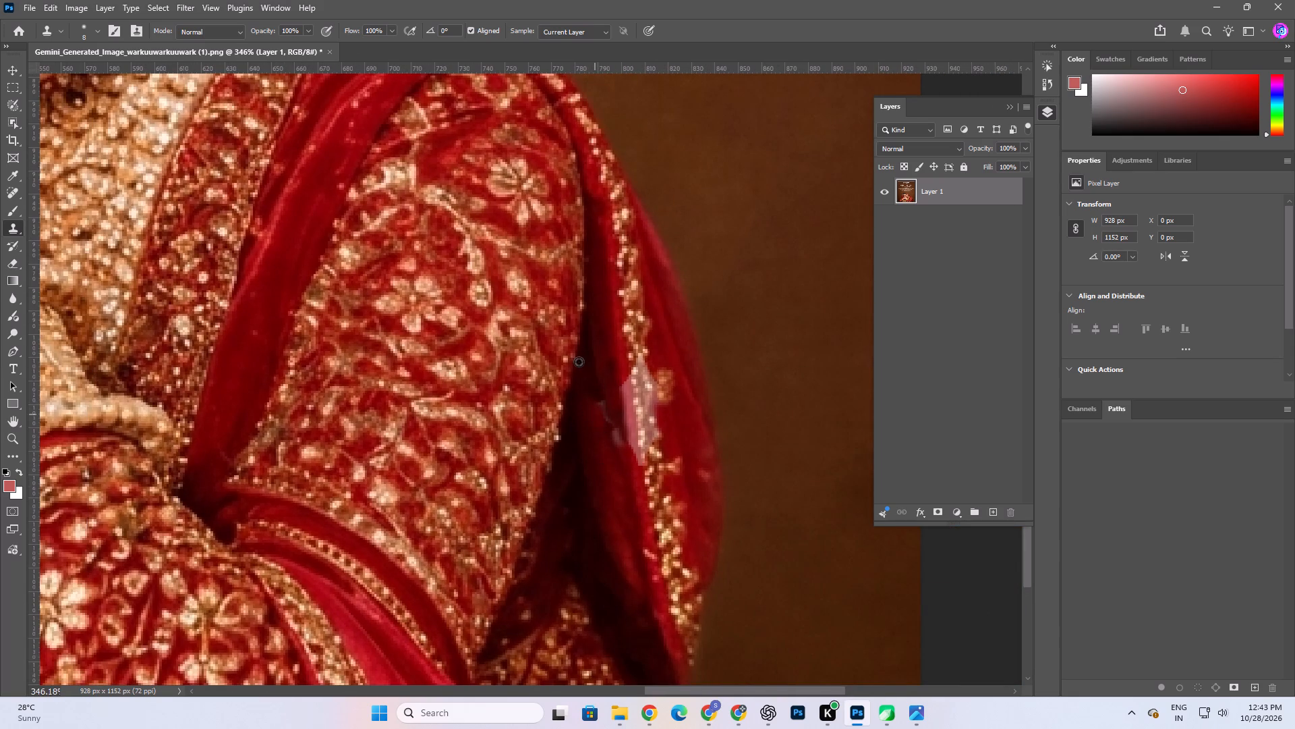
left_click(579, 361, "alt")
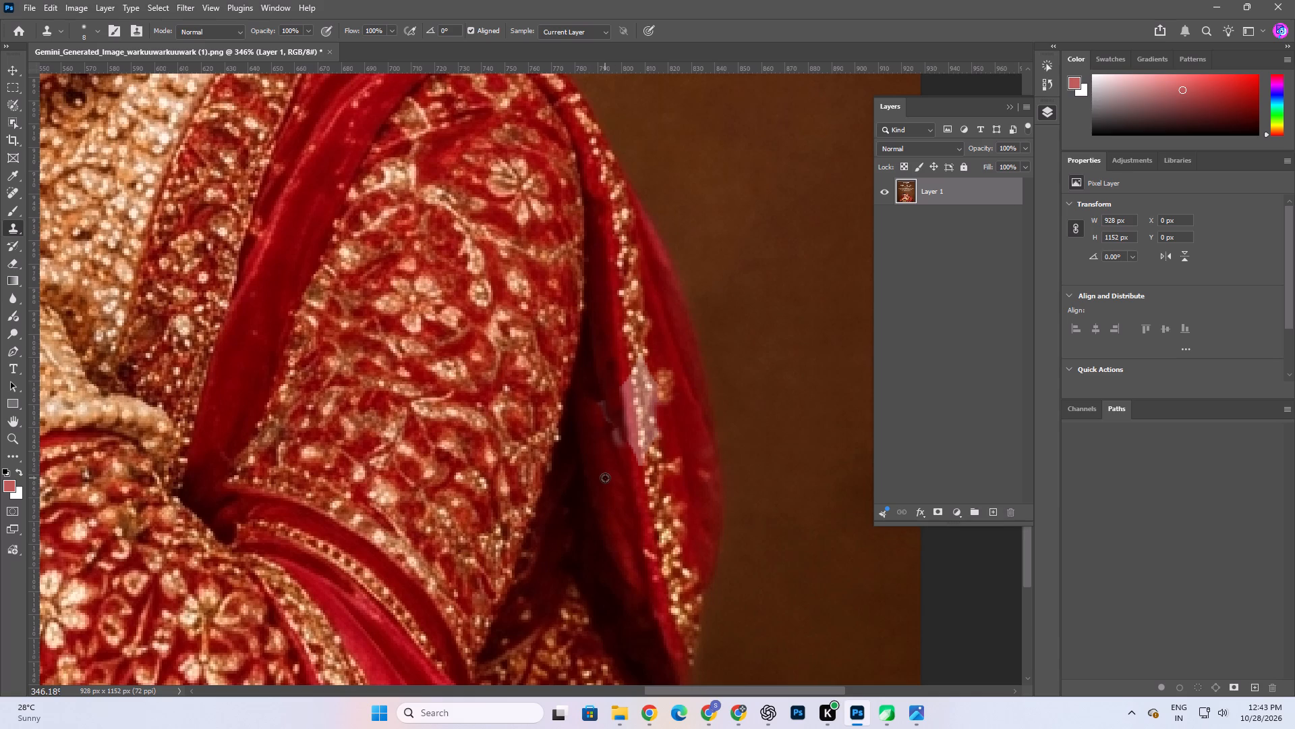
left_click(605, 478, "alt")
left_click_drag(602, 421, 601, 416)
left_click_drag(601, 416, 604, 434)
Clone red fabric along the veil's inner fold over the watermark's pale edge beside the gold border.
left_click(635, 472, "alt")
left_click_drag(624, 448, 622, 443)
left_click_drag(622, 443, 612, 387)
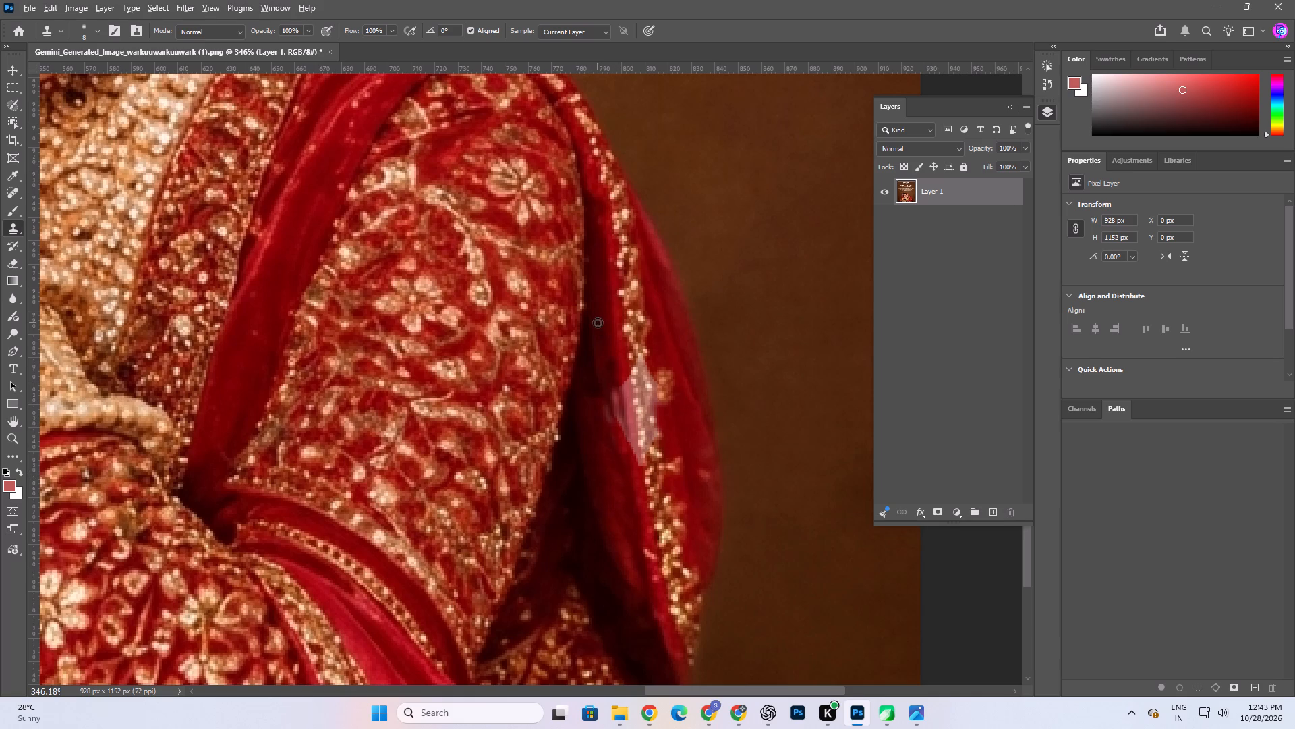
left_click(598, 323, "alt")
left_click_drag(603, 341, 612, 392)
left_click(606, 298, "alt")
left_click_drag(608, 349, 620, 427)
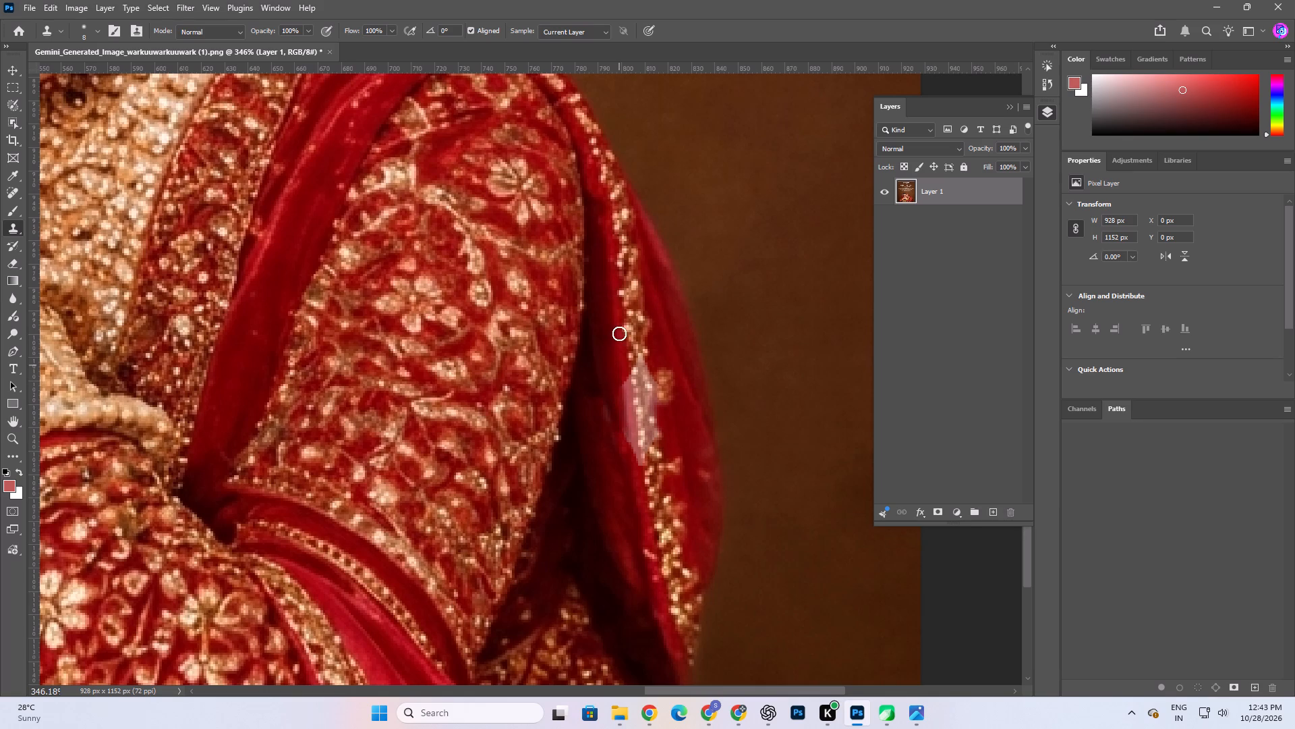
left_click(607, 326, "alt")
left_click_drag(599, 390, 614, 435)
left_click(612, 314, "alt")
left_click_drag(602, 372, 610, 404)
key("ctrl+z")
Blend the edge between the dark fold and red fabric by cloning downward from just above the watermark.
left_click(604, 313, "alt")
left_click(602, 311, "alt")
left_click_drag(605, 375, 618, 439)
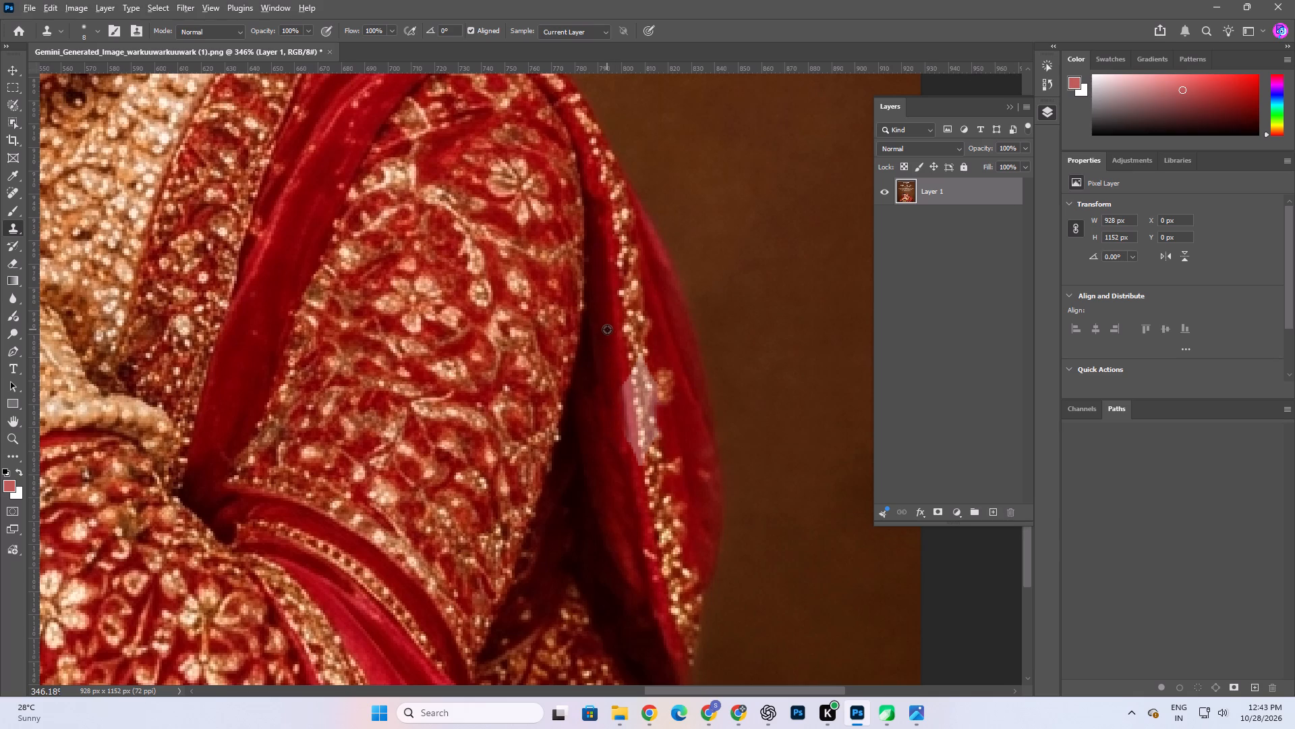
left_click(600, 327, "alt")
left_click_drag(604, 377, 622, 452)
Clone the gold-beaded border from higher up the veil down over the body of the sparkle watermark, including its pale inner edge.
left_click(637, 313, "alt")
left_click(632, 279, "alt")
left_click_drag(637, 340, 639, 427)
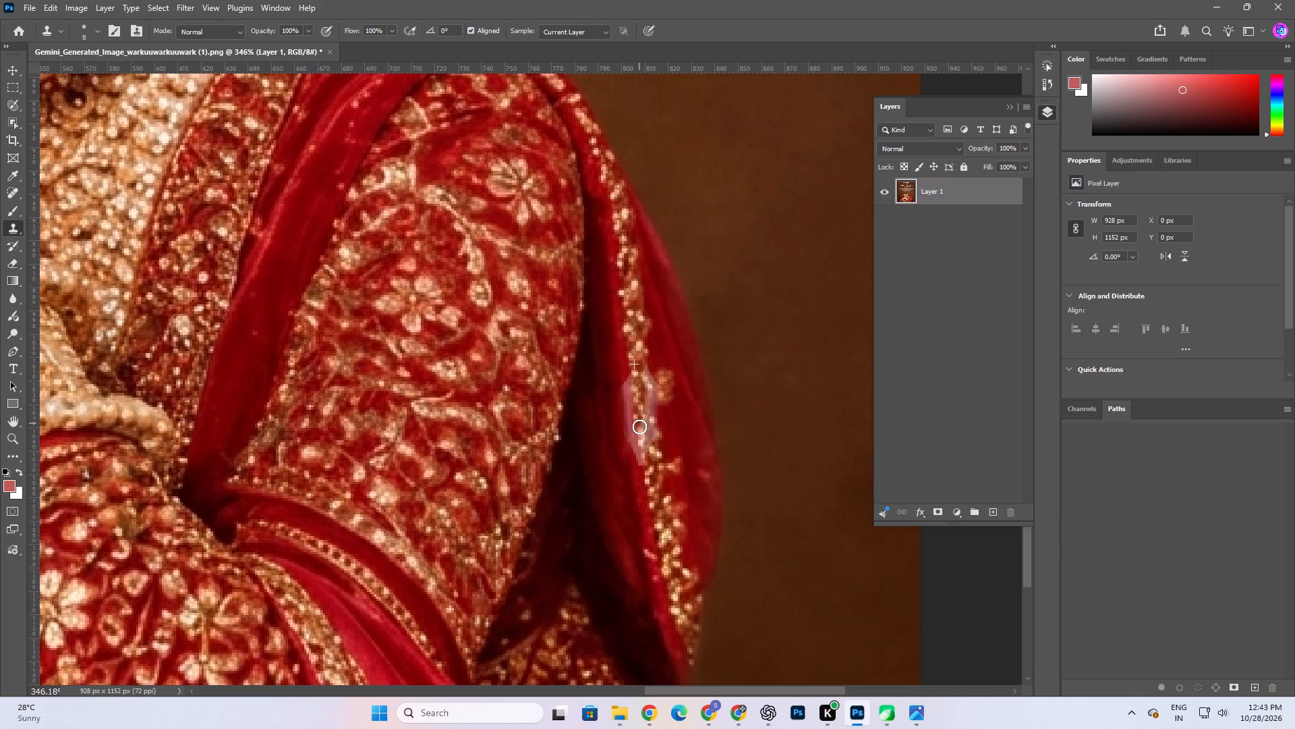
left_click_drag(639, 427, 641, 452)
left_click(635, 290, "alt")
left_click_drag(643, 358, 646, 373)
left_click_drag(646, 373, 649, 468)
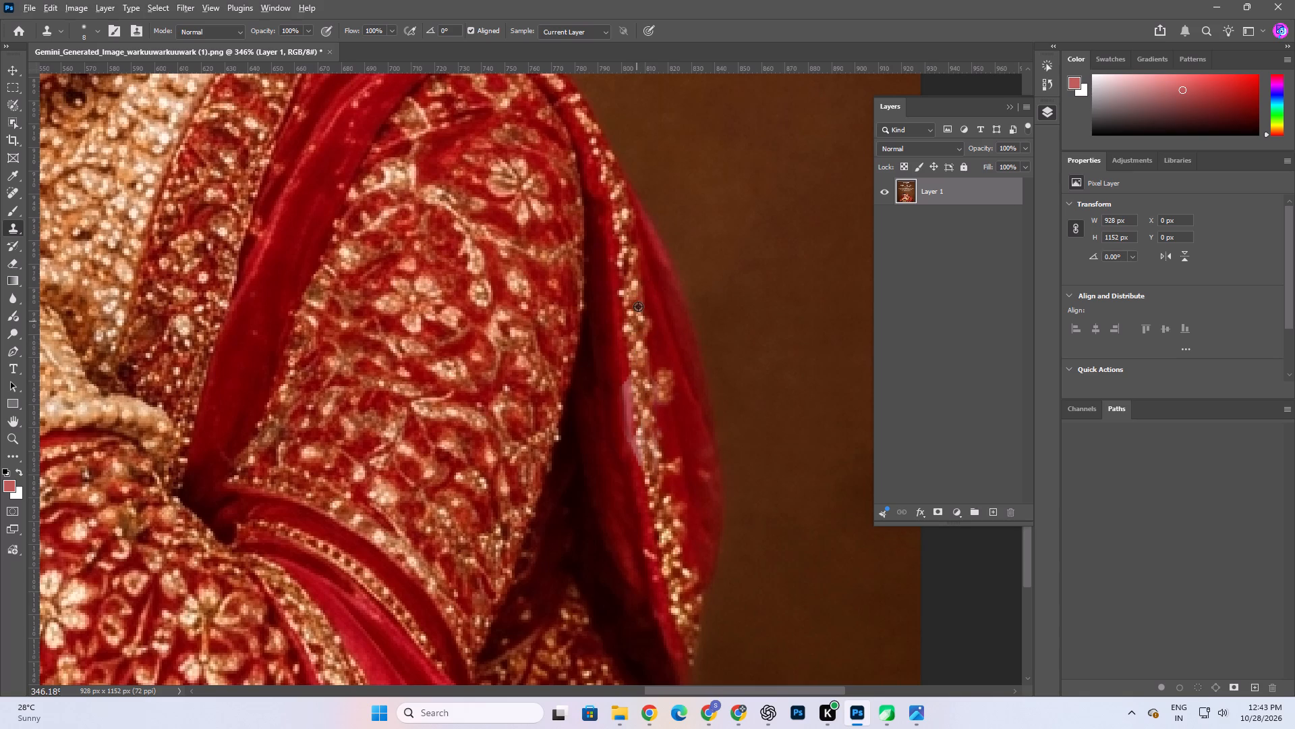
left_click_drag(638, 305, 637, 313, "alt")
left_click_drag(640, 358, 643, 458)
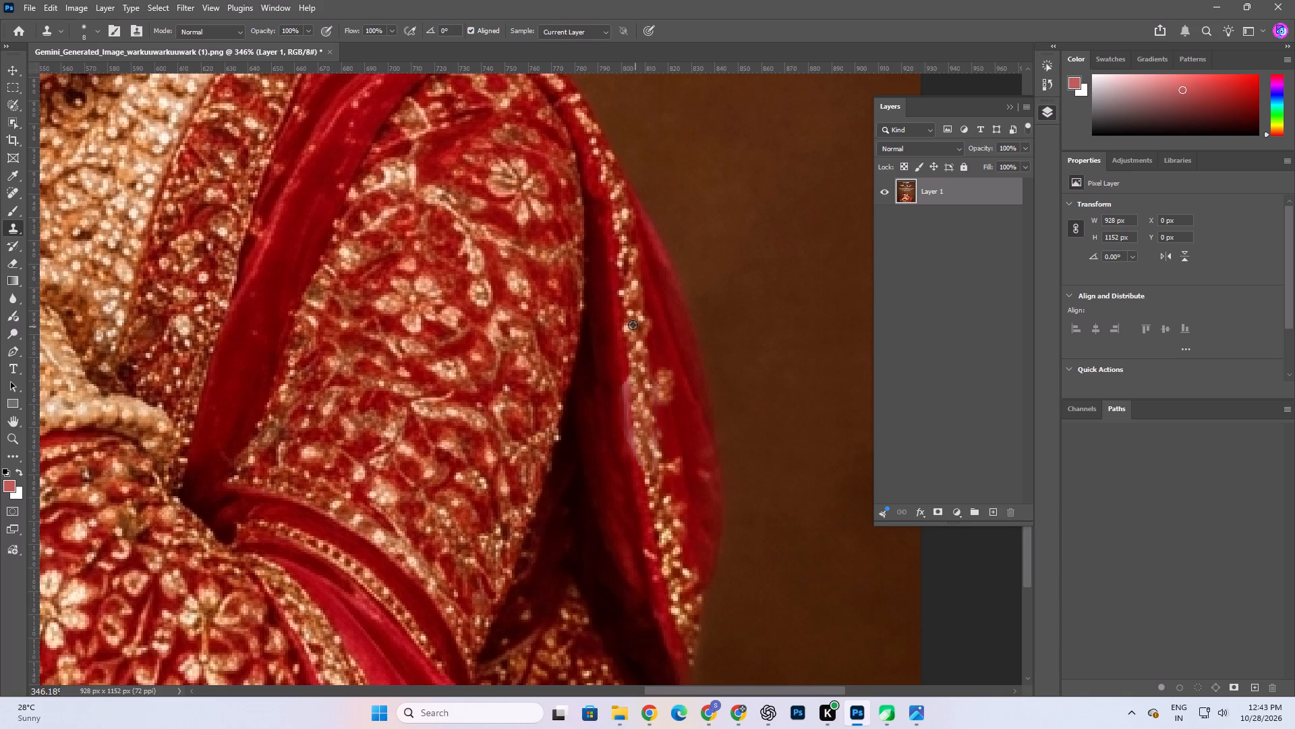
left_click(633, 325, "alt")
left_click_drag(625, 370, 628, 404)
left_click_drag(630, 401, 633, 437)
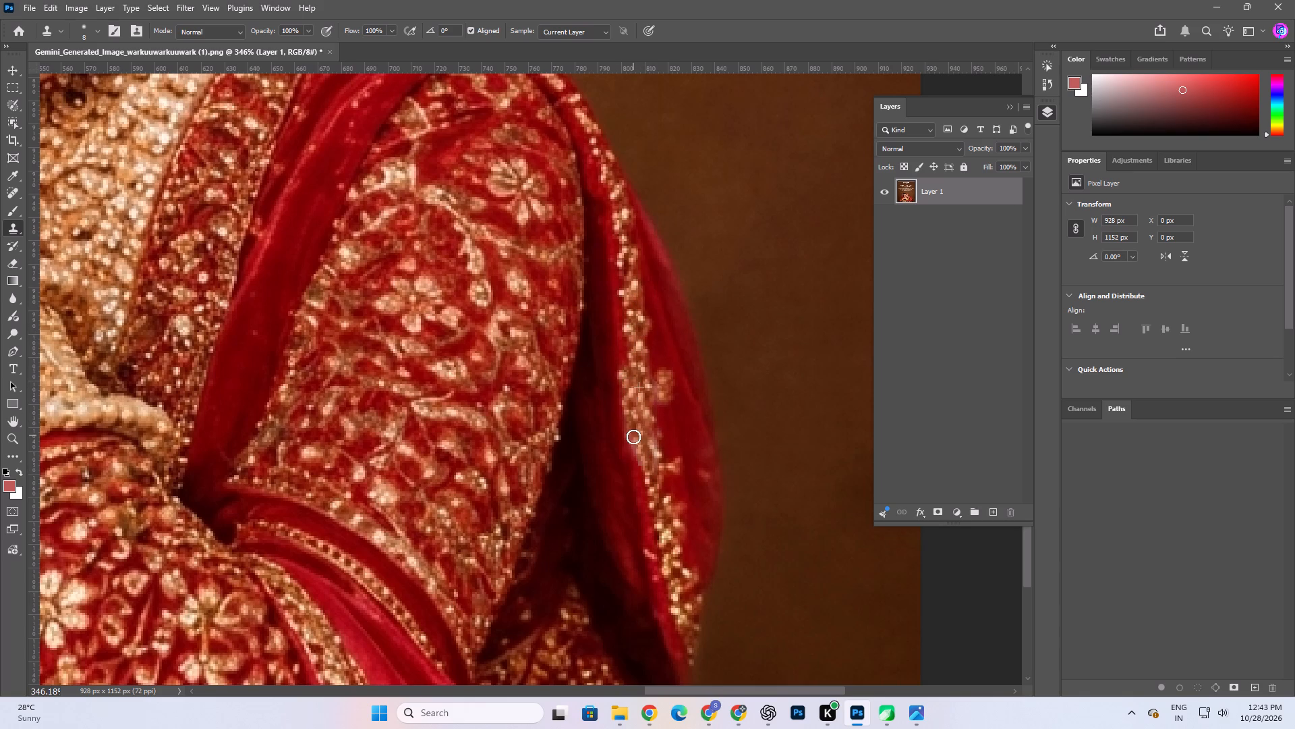
left_click_drag(633, 437, 652, 473)
Check the whole portrait image, save it, and close the document.
scroll(650, 330, "down", 13, "alt")
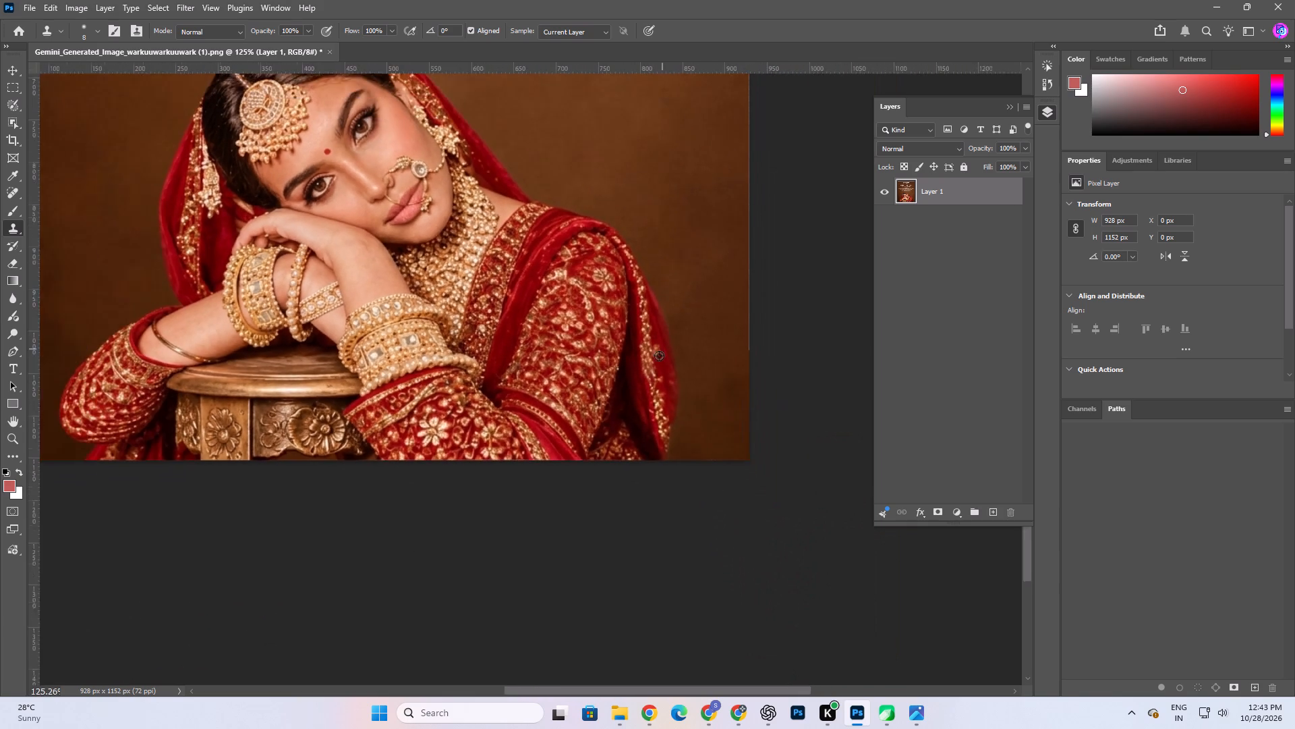
scroll(666, 453, "down", 4, "alt")
scroll(490, 391, "up", 7)
scroll(629, 427, "down", 2, "alt")
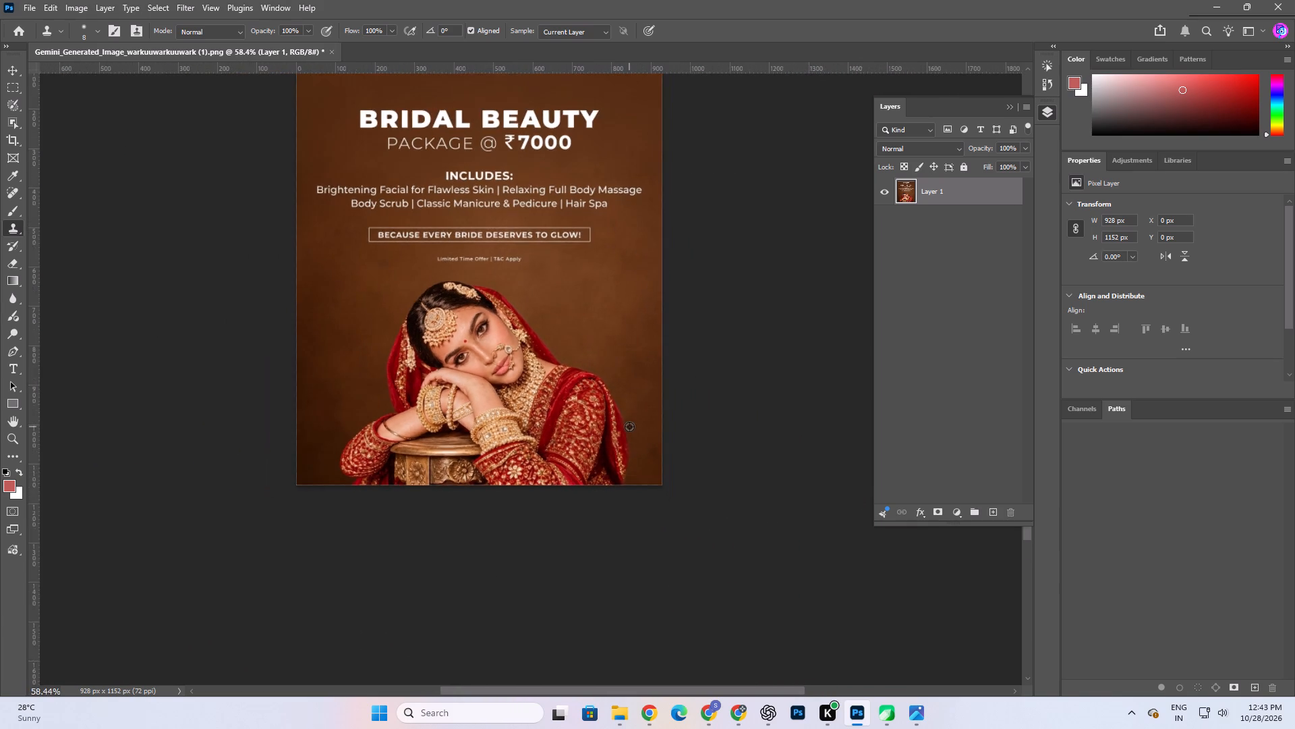
scroll(629, 427, "down", 2, "alt")
scroll(573, 355, "up", 4)
key("ctrl+s")
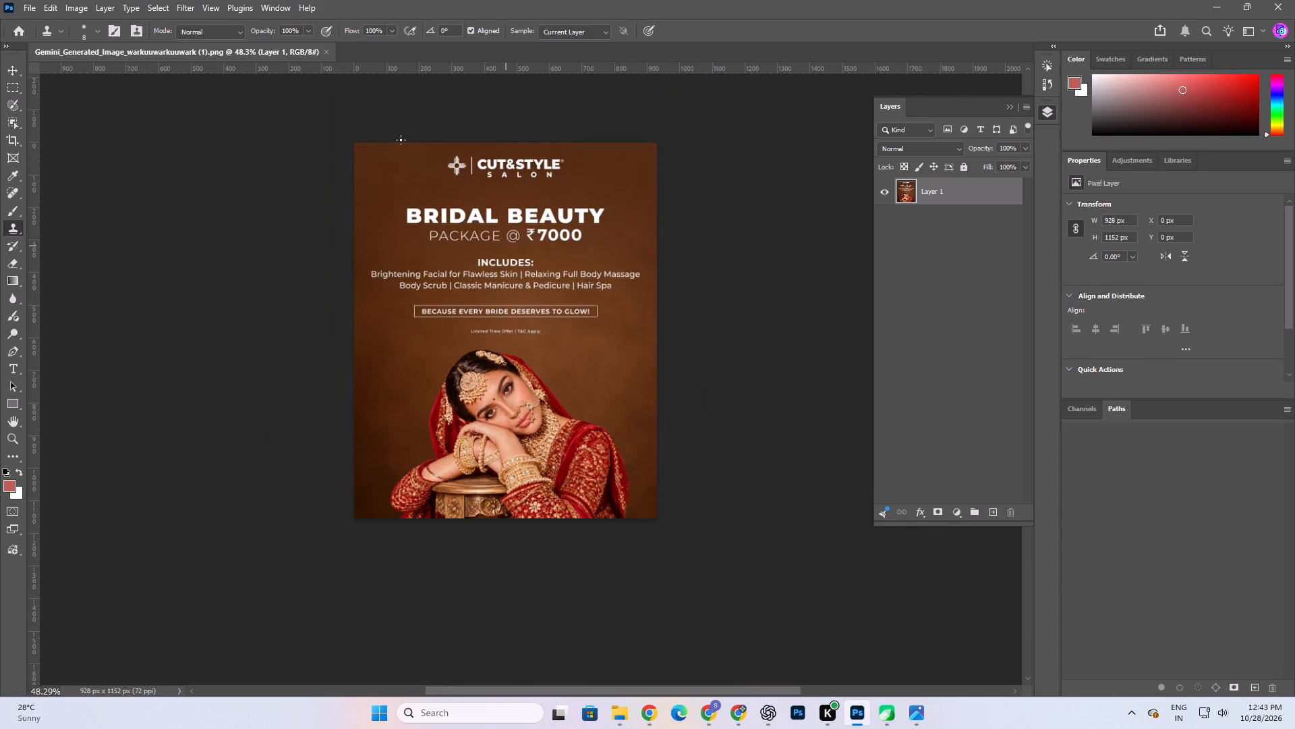
left_click(326, 46)
left_click(325, 51)
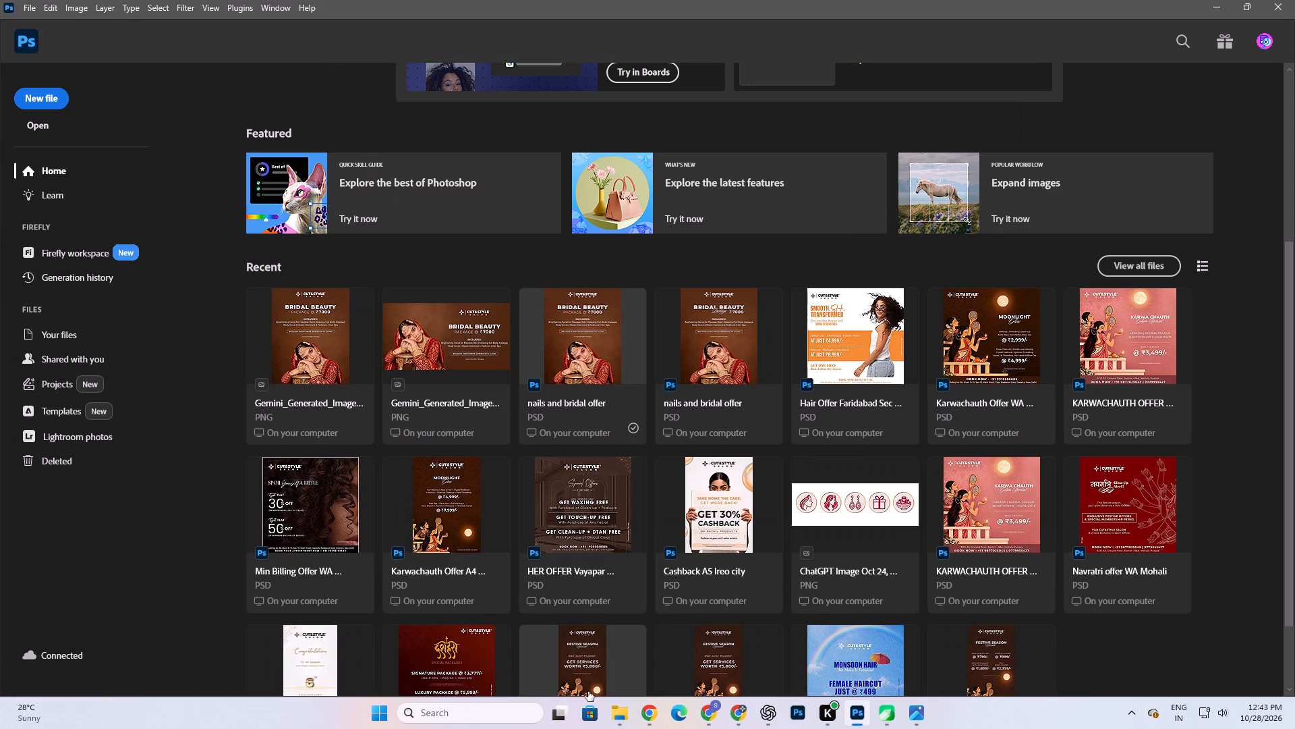
Open the square bridal offer image Gemini_Generated_Image_6irbwi6irbwi6irb (1) from Downloads in Photoshop.
left_click(624, 726)
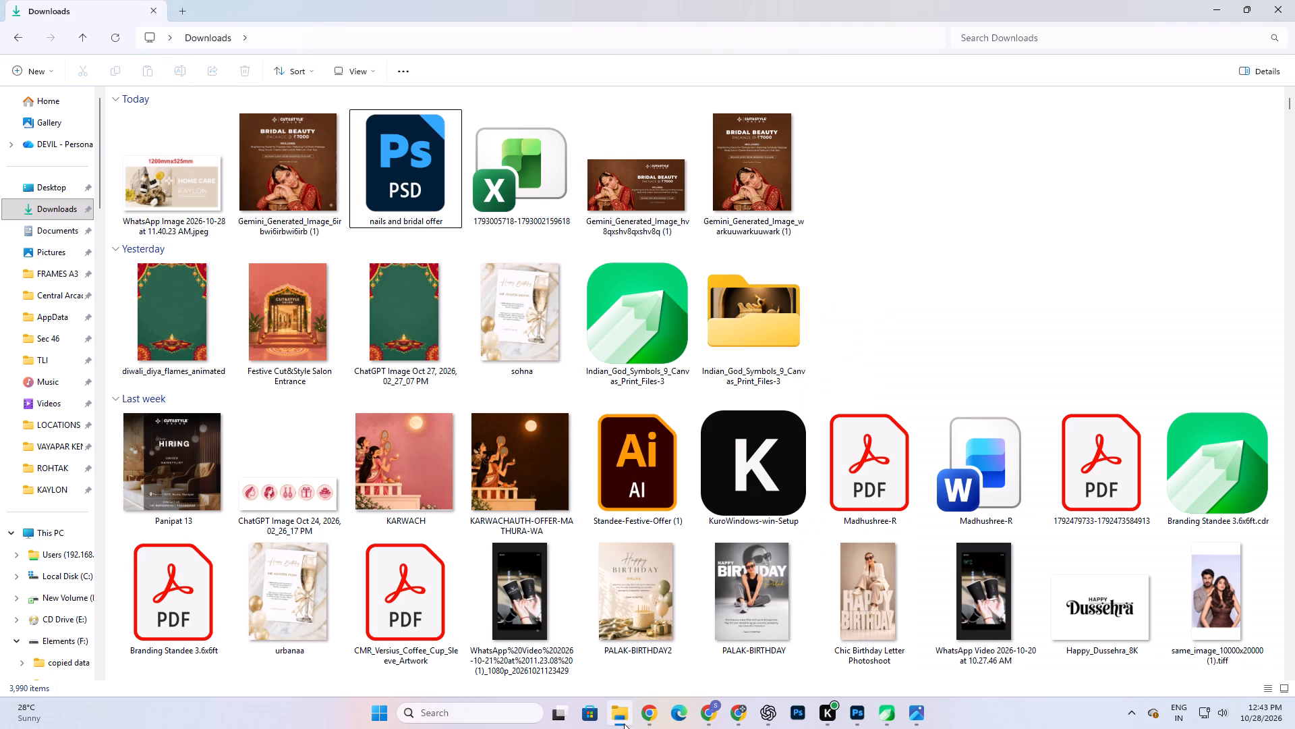
left_click(301, 164)
right_click(301, 164)
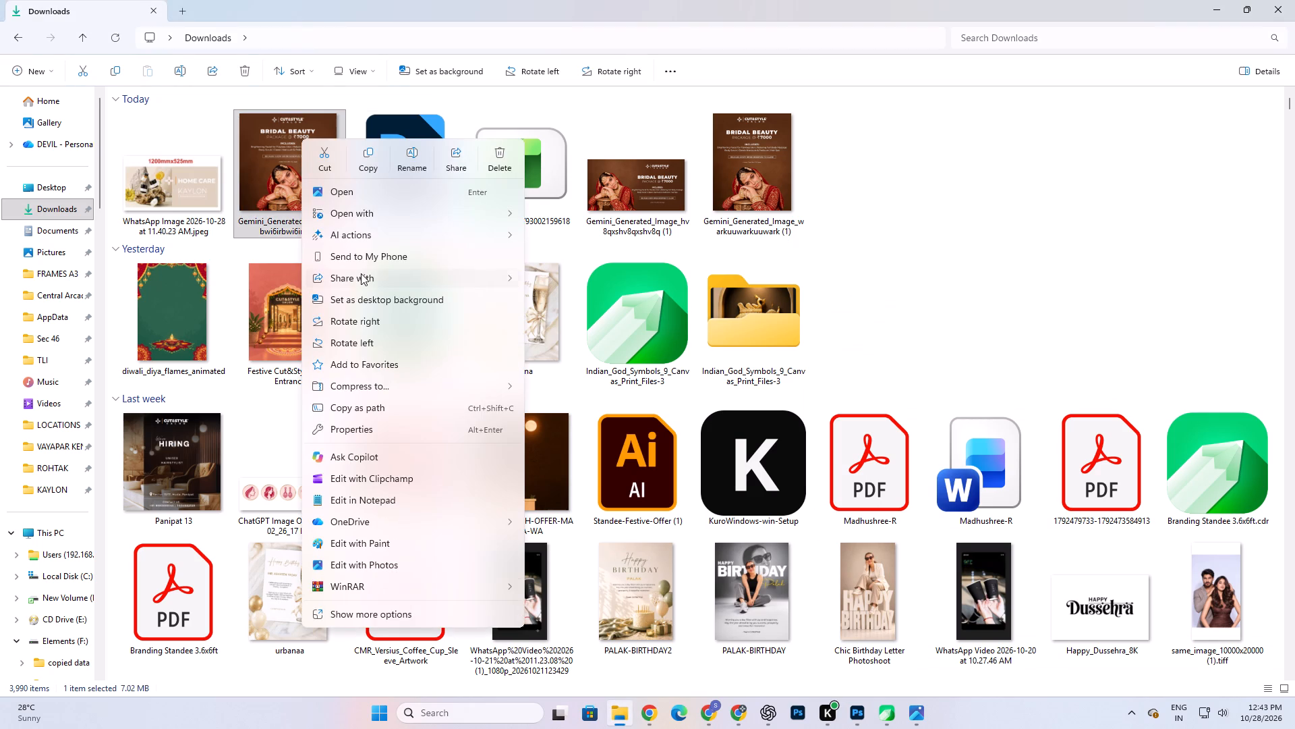
left_click(374, 217)
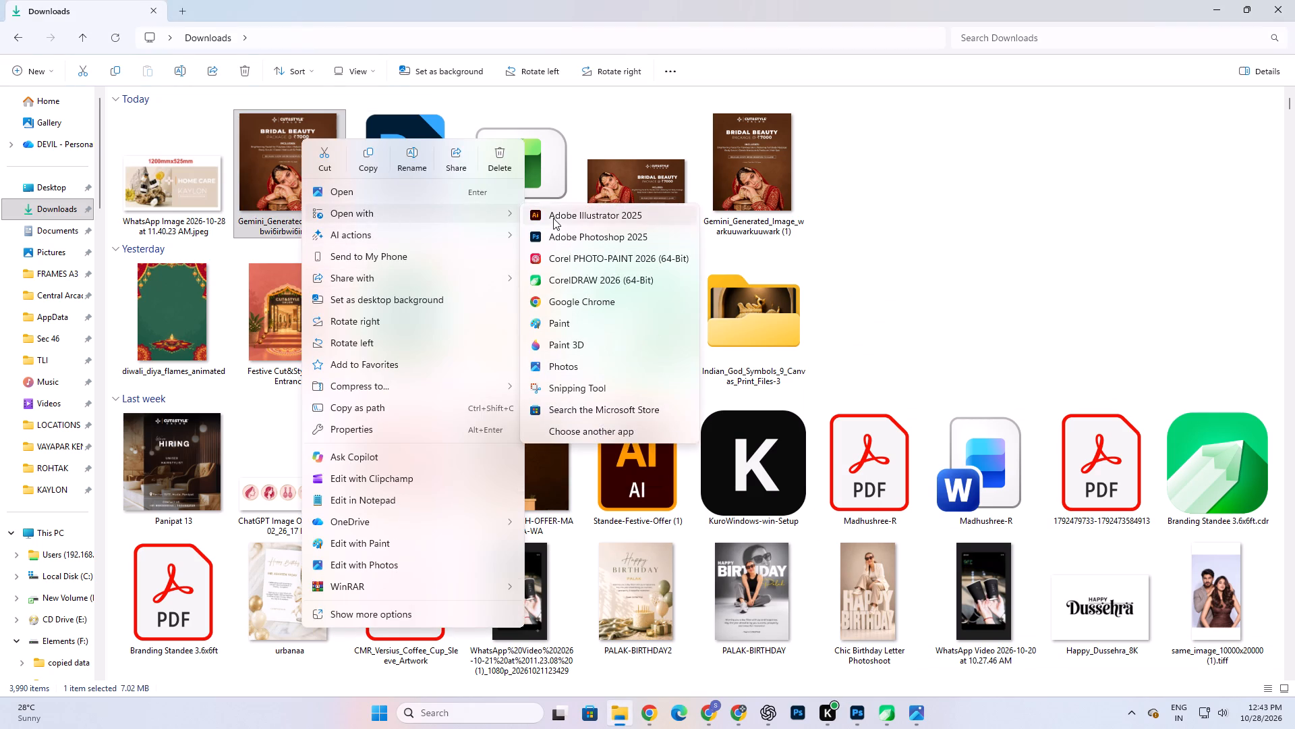
left_click(560, 235)
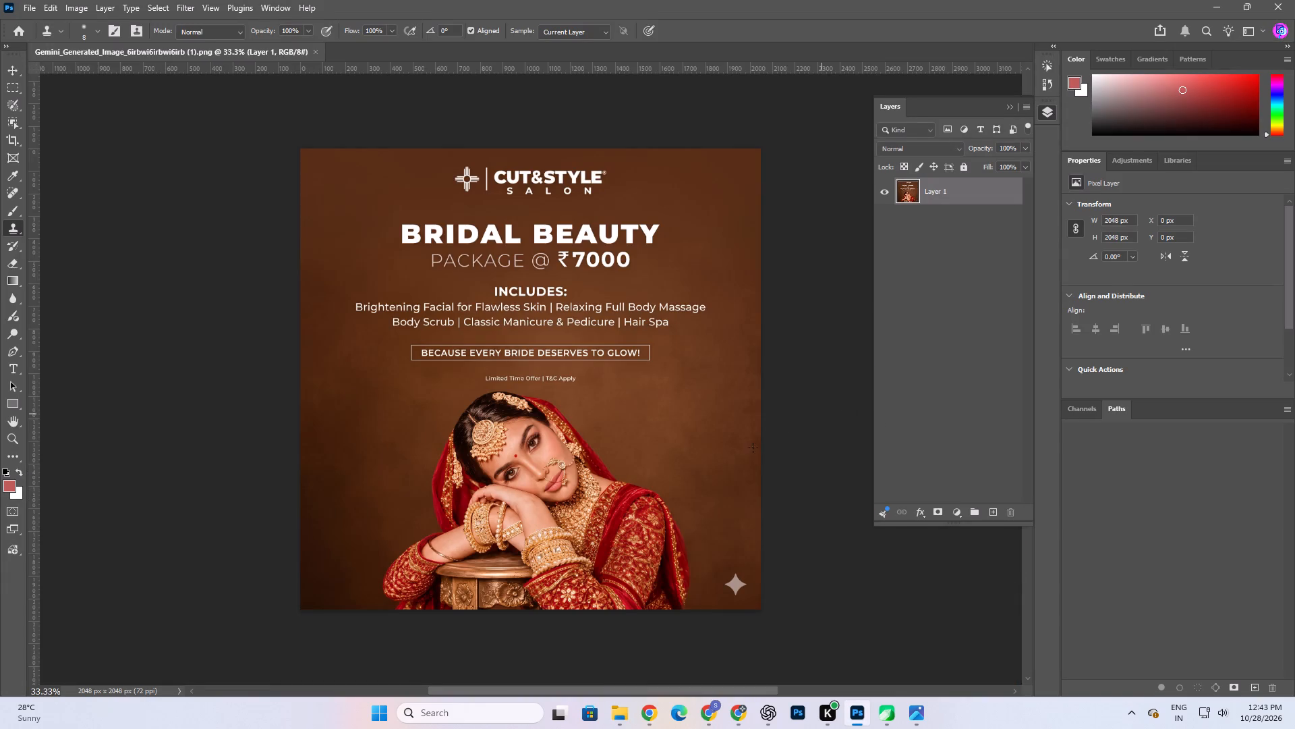
Enlarge the Clone Stamp brush to 40 px for the sparkle watermark beside the bride's veil.
scroll(704, 554, "down", 6)
scroll(756, 553, "up", 7, "alt")
scroll(818, 576, "up", 1, "alt")
key("space")
key("space")
left_click_drag(792, 424, 686, 371)
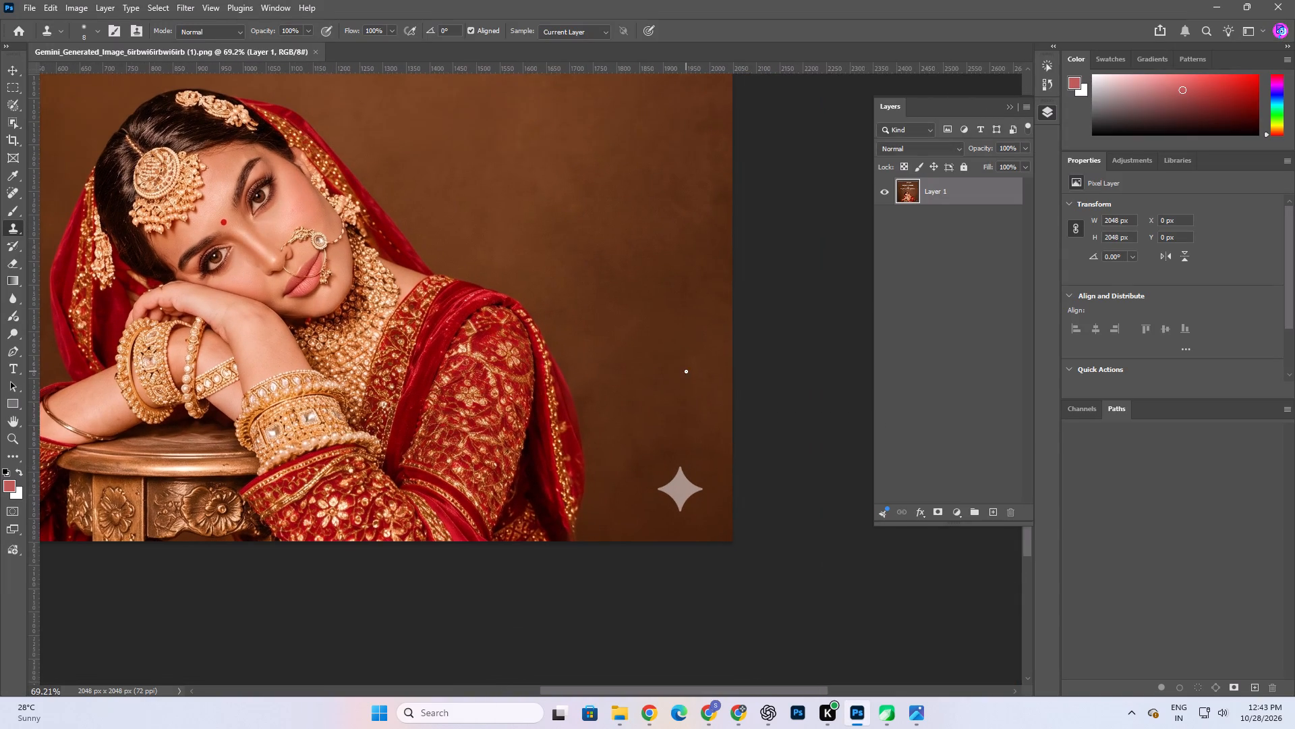
scroll(682, 415, "up", 1, "alt")
type("]]]]]]]]")
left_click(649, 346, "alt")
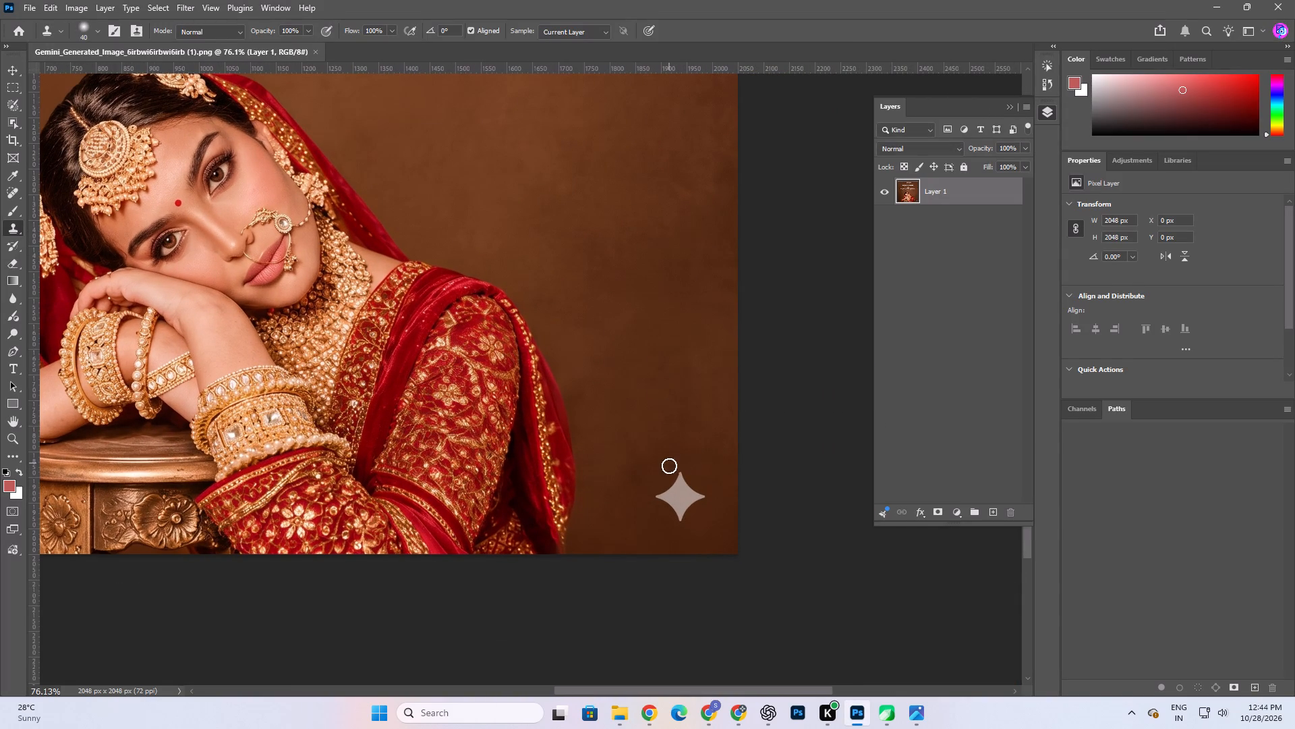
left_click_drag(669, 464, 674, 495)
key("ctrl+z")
Clone nearby brown backdrop over the right arm of the sparkle watermark and blend the area beside it.
left_click(724, 473, "alt")
left_click_drag(686, 516, 705, 494)
left_click_drag(705, 494, 704, 507)
left_click_drag(706, 547, 701, 529, "alt")
left_click_drag(699, 503, 706, 501)
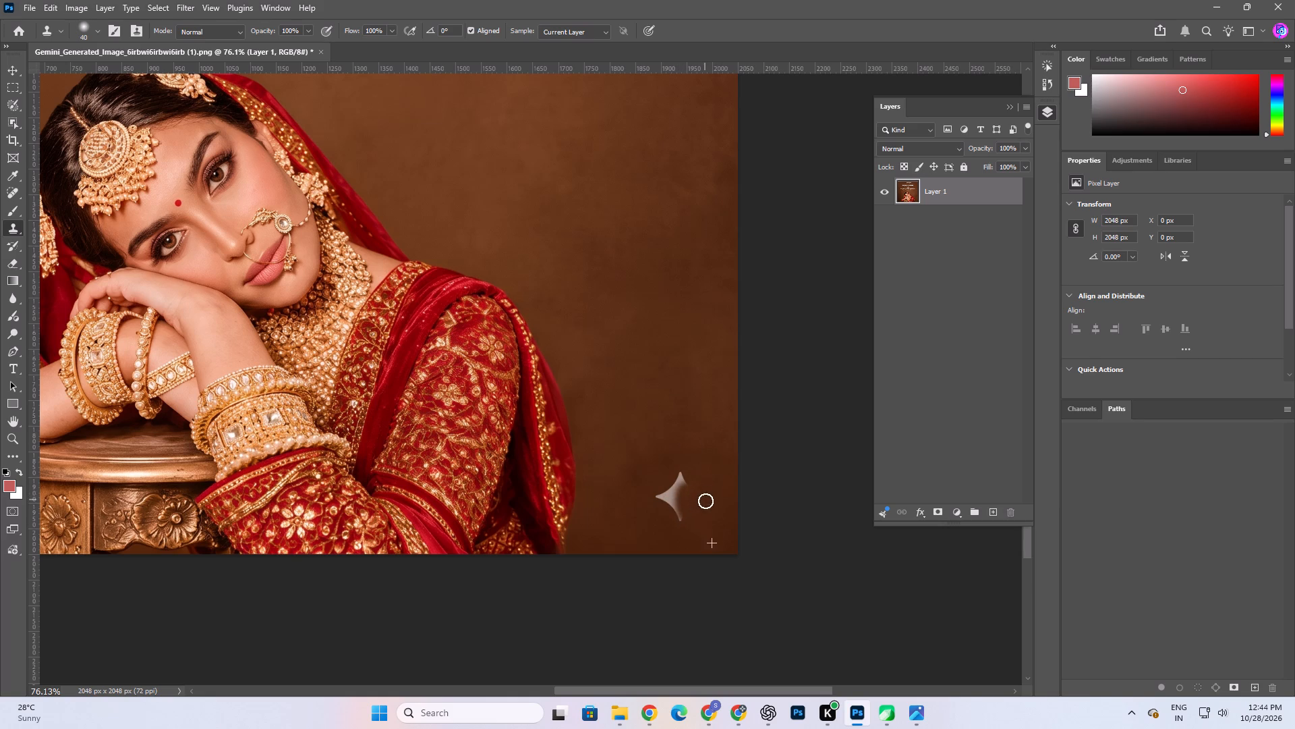
left_click_drag(706, 501, 728, 489)
left_click(708, 519, "alt")
left_click(714, 544, "alt")
left_click_drag(725, 507, 719, 488)
Clone nearby brown backdrop over the remaining body, top and left arm of the sparkle watermark in the square image.
left_click(694, 539, "alt")
left_click_drag(687, 526, 692, 508)
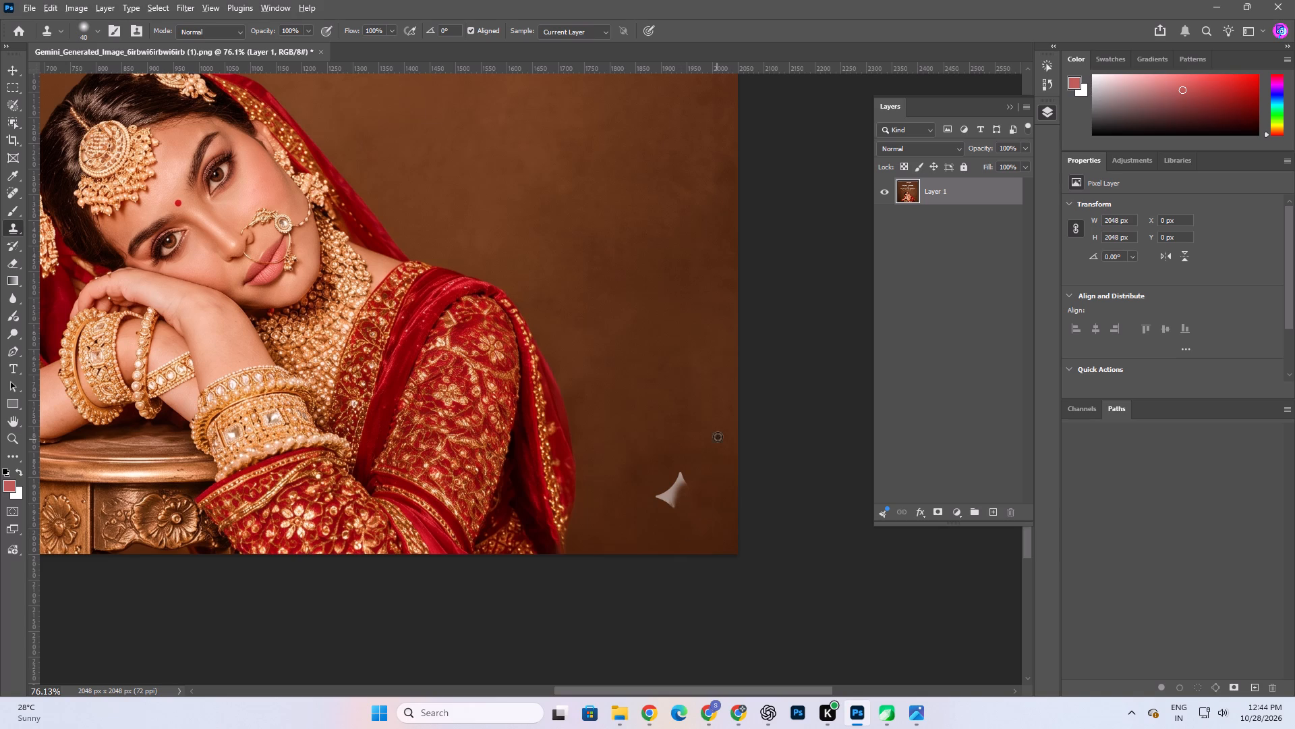
left_click(714, 464, "alt")
left_click_drag(690, 483, 666, 491)
left_click_drag(666, 491, 660, 500)
left_click(695, 551, "alt")
left_click_drag(668, 518, 656, 495)
left_click_drag(656, 495, 695, 488)
Blend the cloned patch into the surrounding brown backdrop with fresh samples taken near the image's lower right corner.
left_click(723, 539, "alt")
left_click_drag(710, 504, 701, 475)
left_click(703, 515, "alt")
left_click_drag(648, 507, 688, 508)
left_click_drag(688, 508, 679, 502)
Check the whole square image, save it, and close the document.
scroll(683, 506, "down", 10, "alt")
scroll(682, 522, "up", 3)
key("ctrl+s")
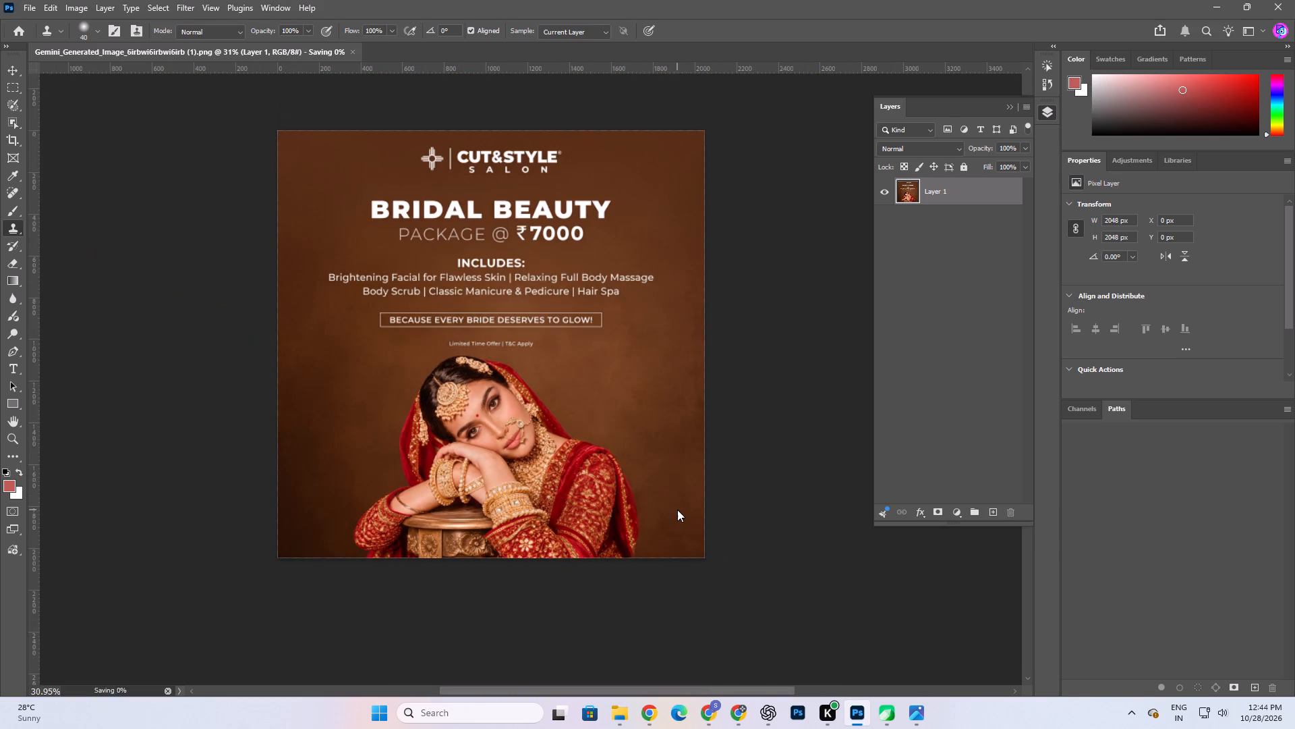
left_click(311, 53)
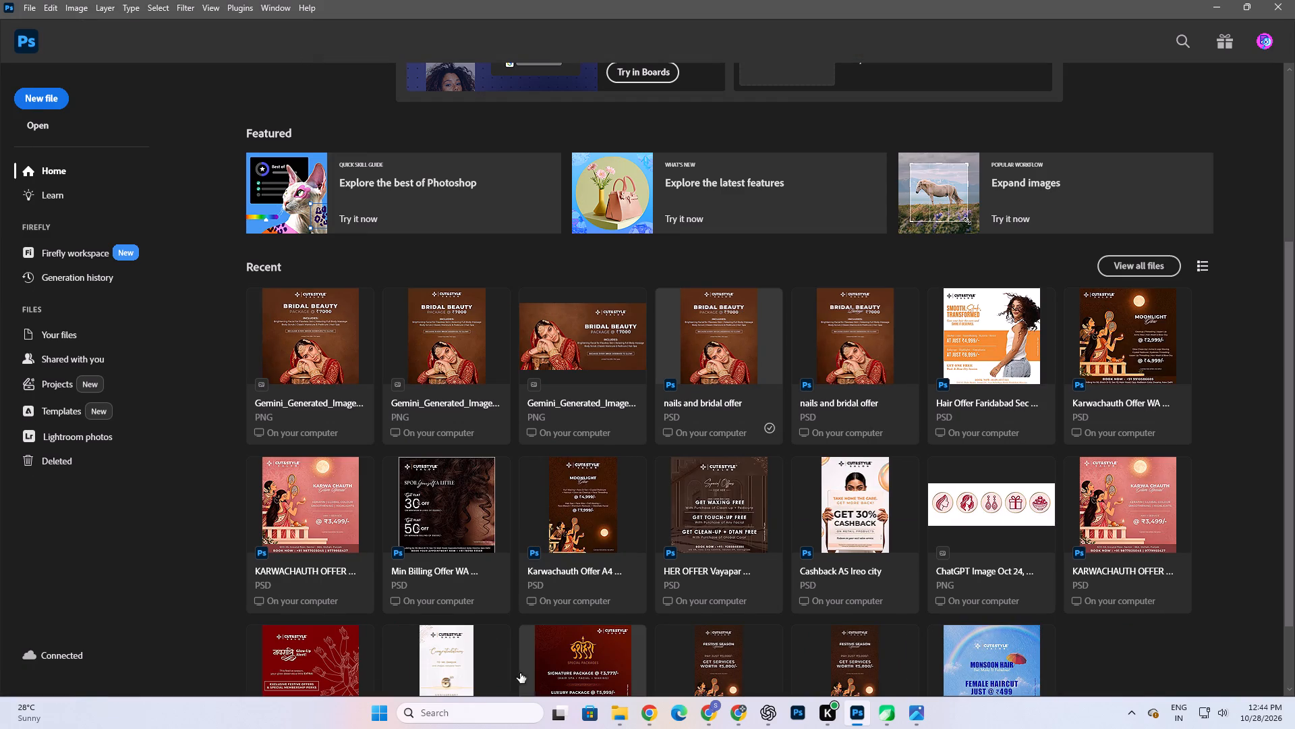
Switch to Google Drive in Chrome and open the ROHTAK folder inside Franchise creatives.
left_click(632, 709)
scroll(722, 277, "up", 4)
left_click(938, 223)
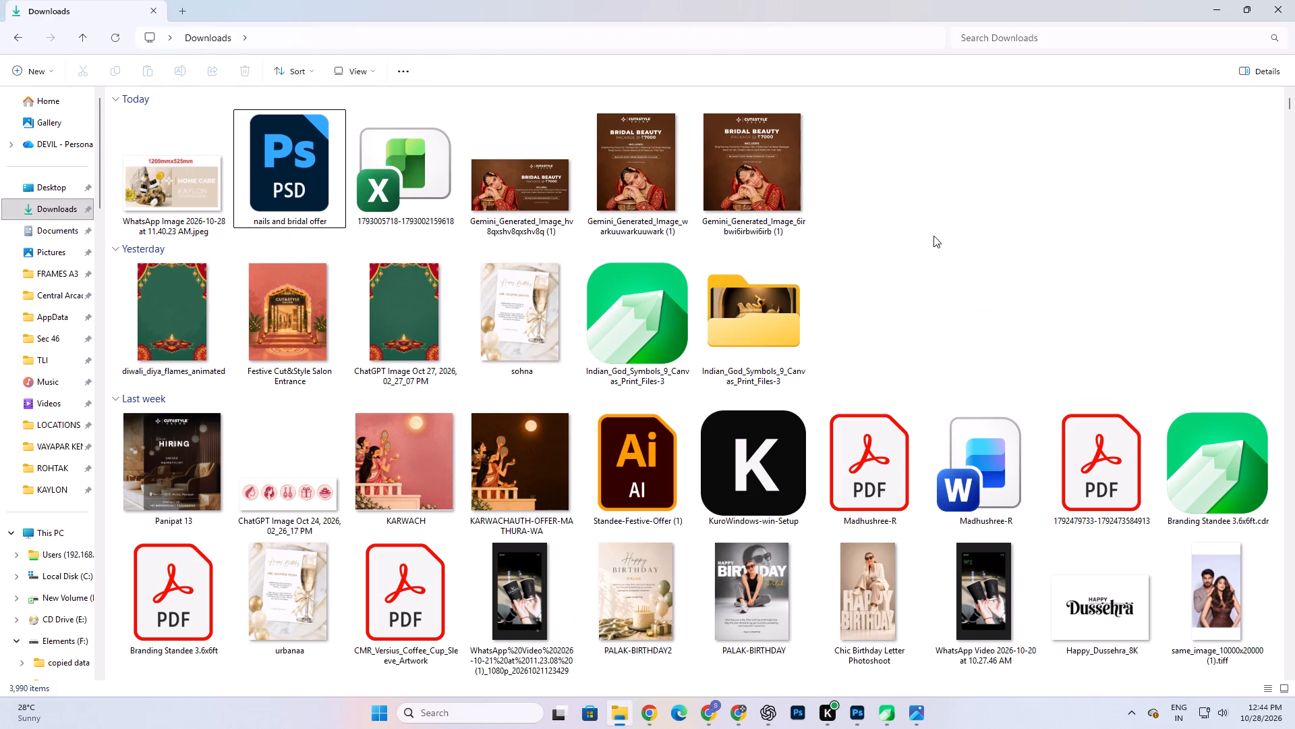
left_click(741, 718)
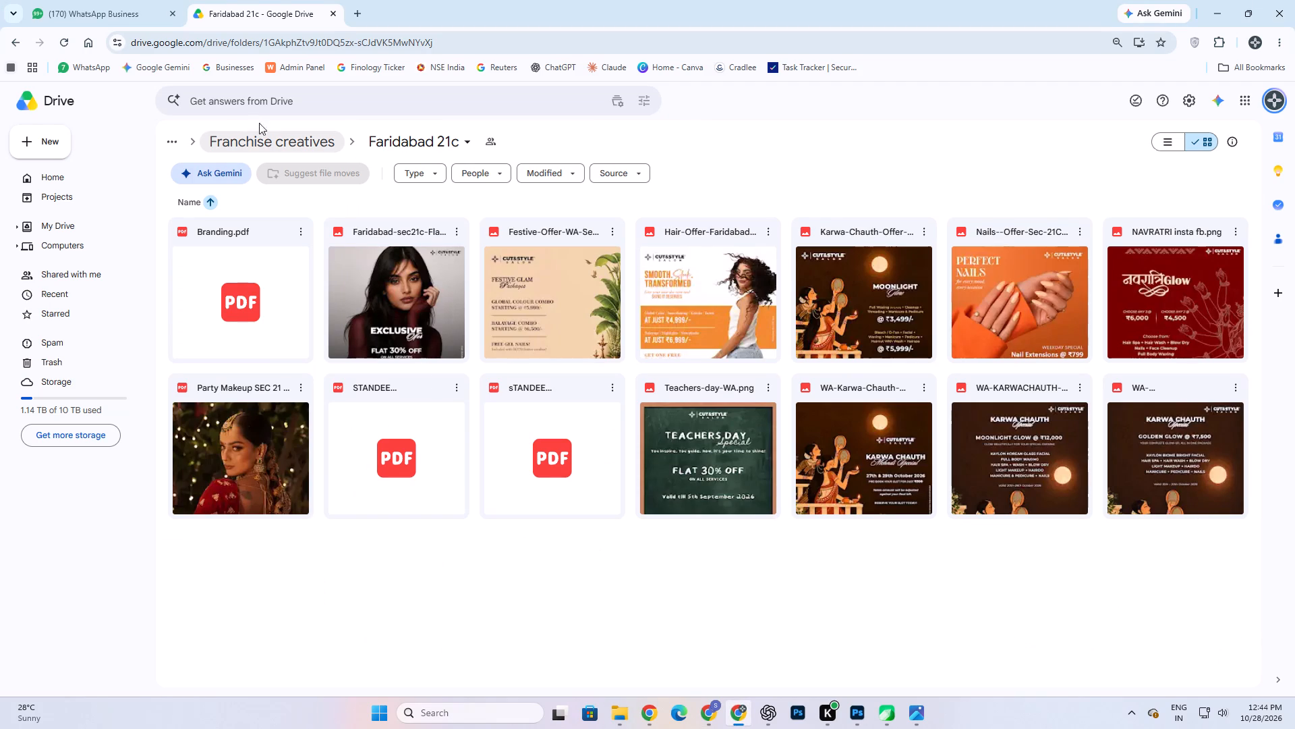
left_click(293, 147)
left_click(398, 275)
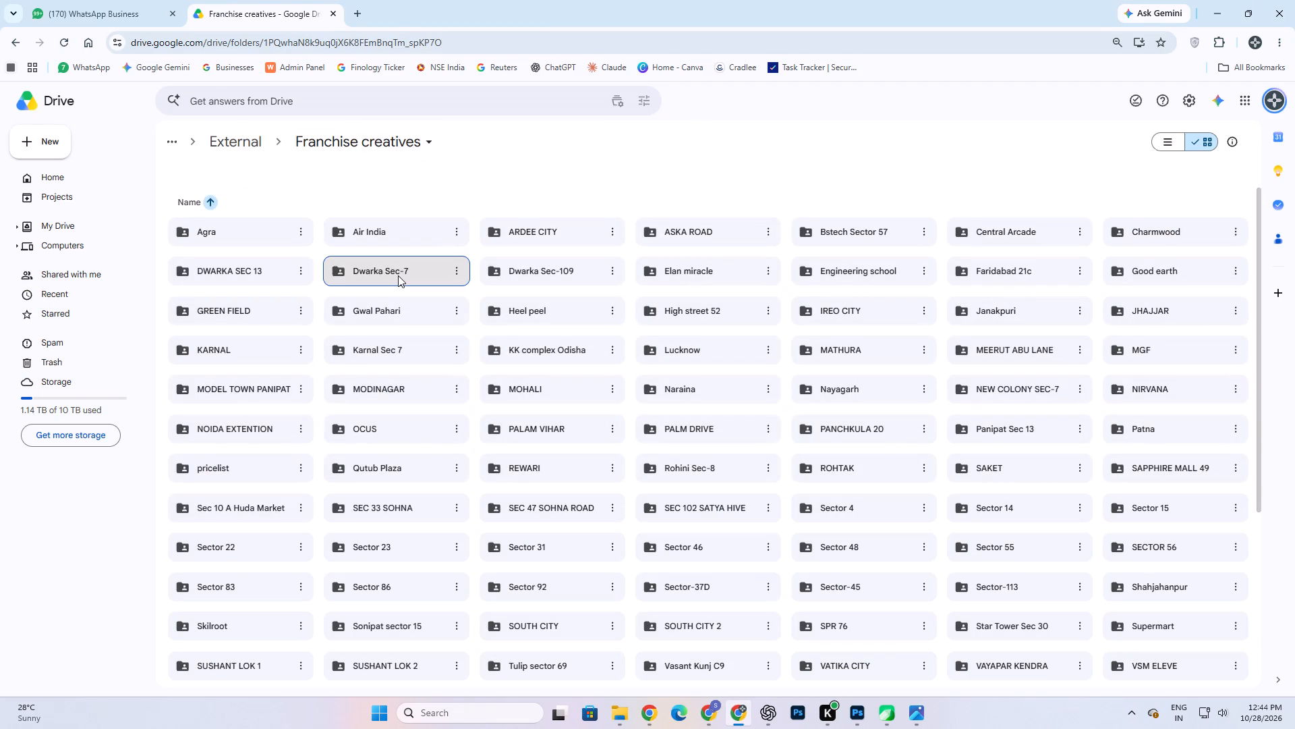
type("rr")
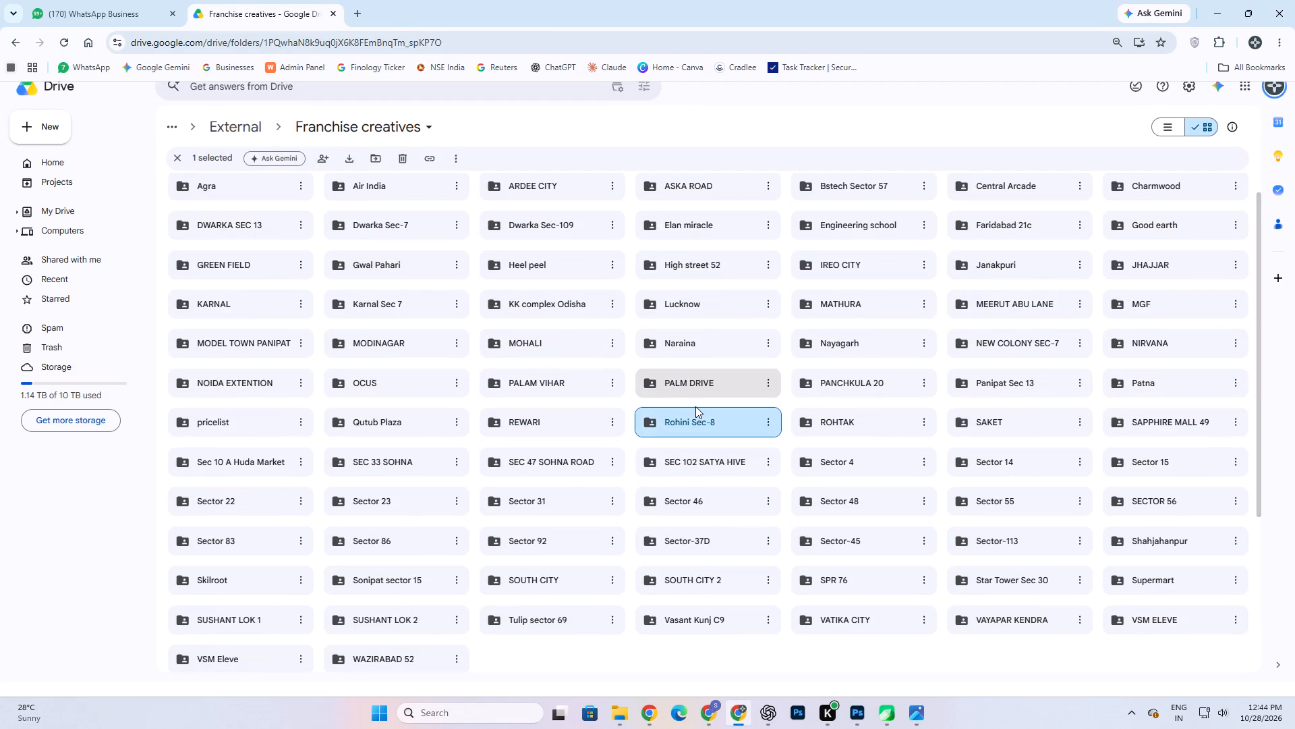
key("r")
double_click(849, 422)
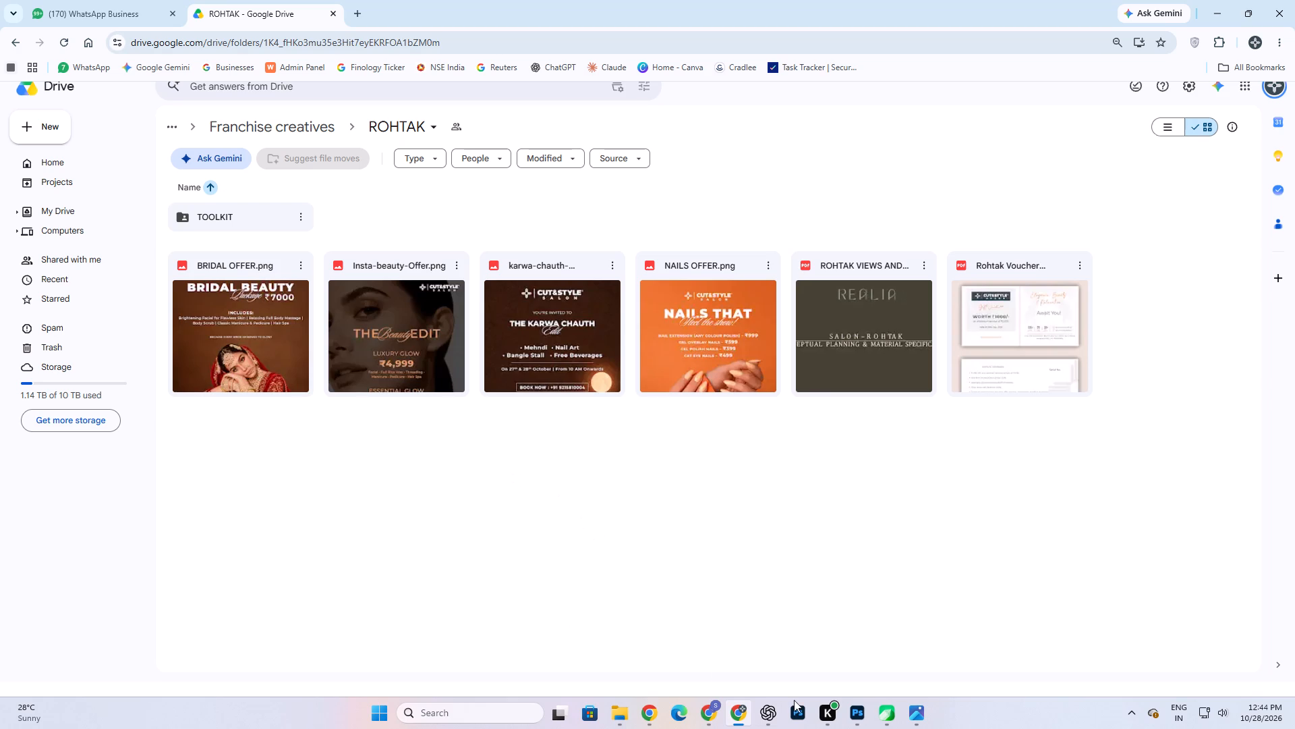
Move the three cleaned Gemini_Generated_Image files from Downloads in File Explorer into the ROHTAK folder under LOCATIONS on drive D.
left_click(626, 710)
left_click(822, 169)
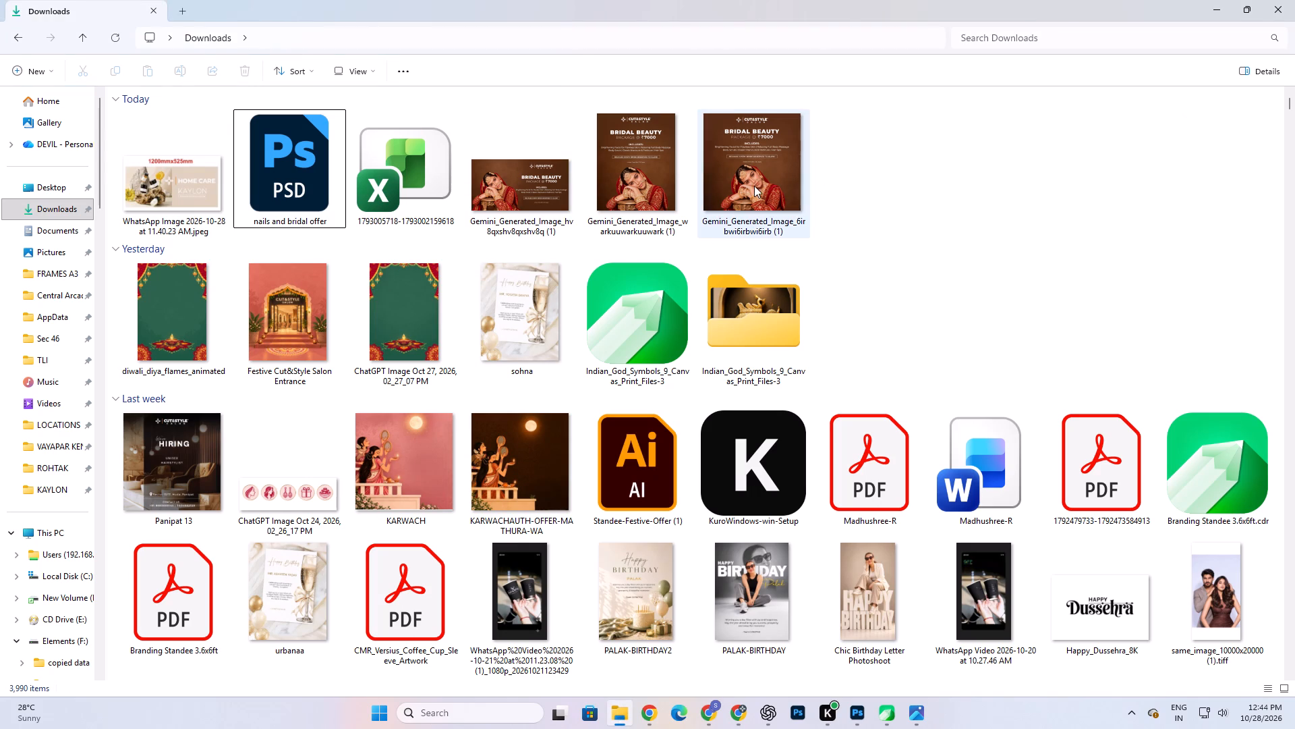
left_click(754, 186)
left_click(581, 181, "shift")
left_click(543, 189, "shift")
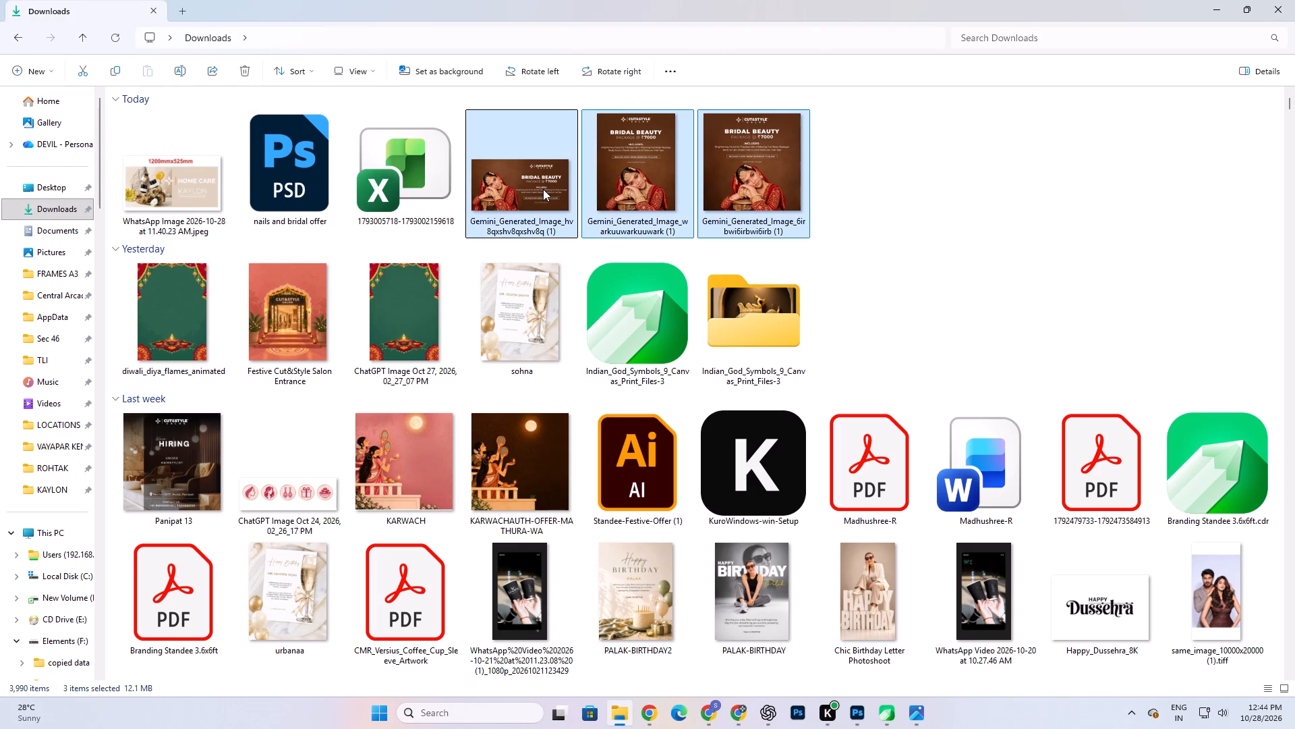
key("ctrl+x")
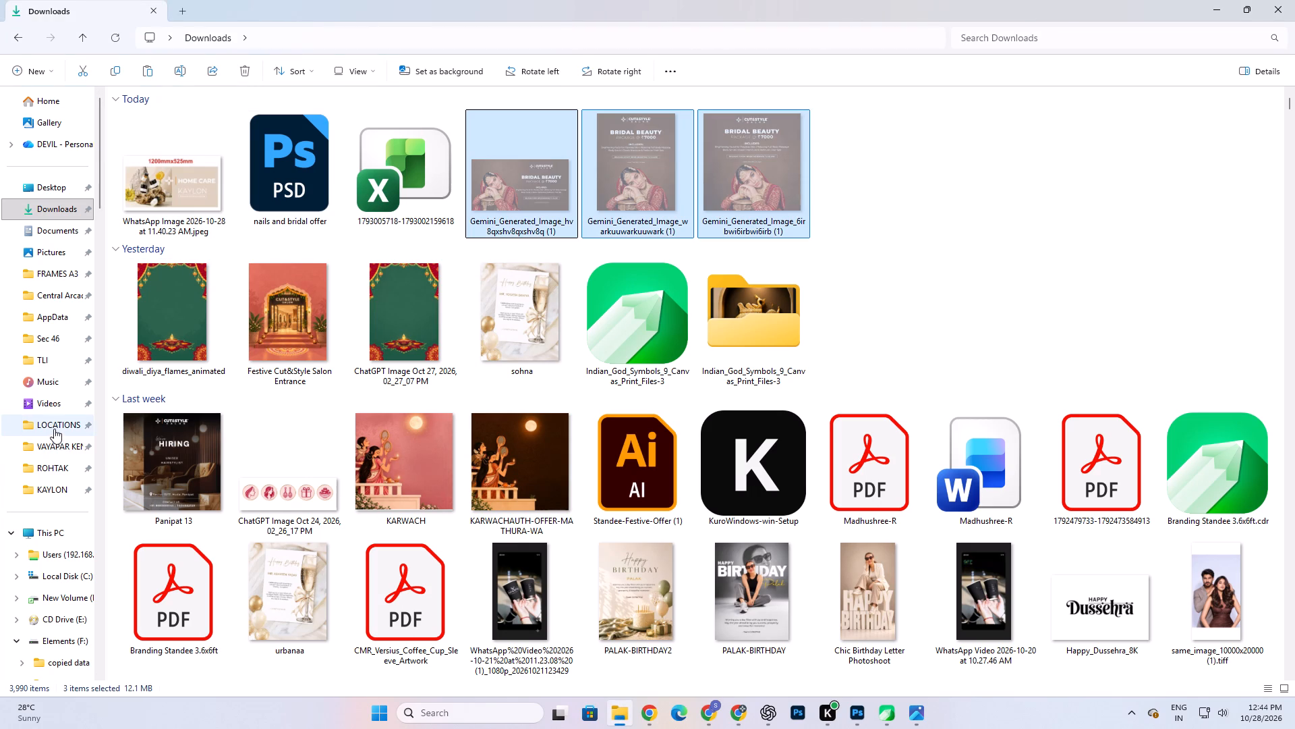
left_click(54, 429)
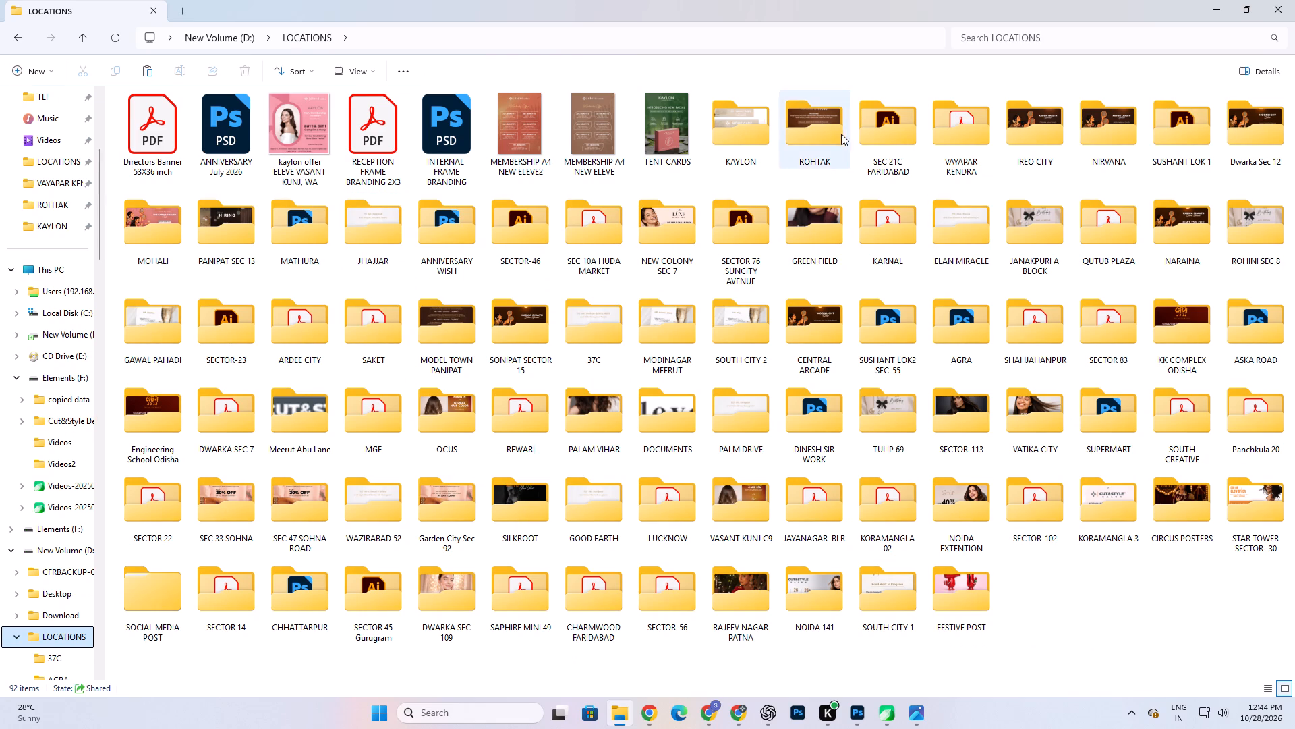
double_click(836, 133)
left_click(453, 318)
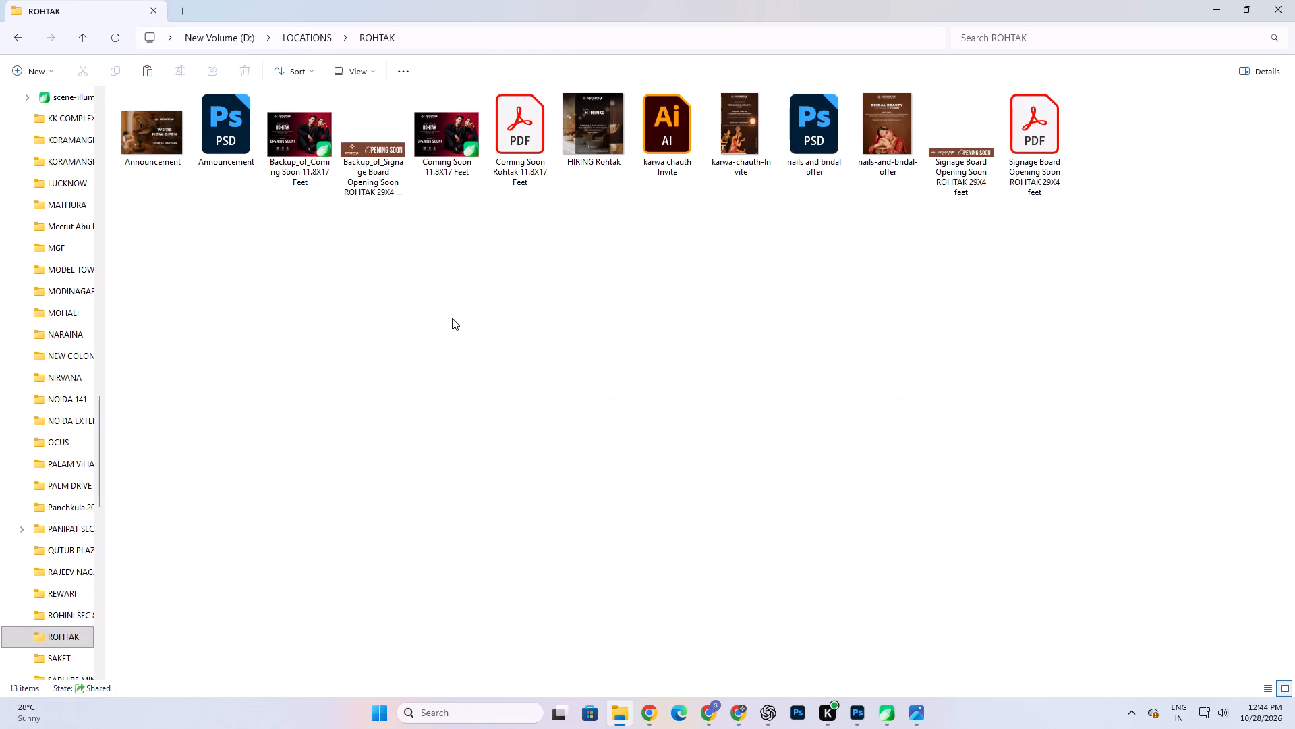
key("ctrl+v")
left_click(1151, 279)
Copy the file name of the existing nails-and-bridal-offer image, leaving that file's name as it is.
left_click(1117, 175)
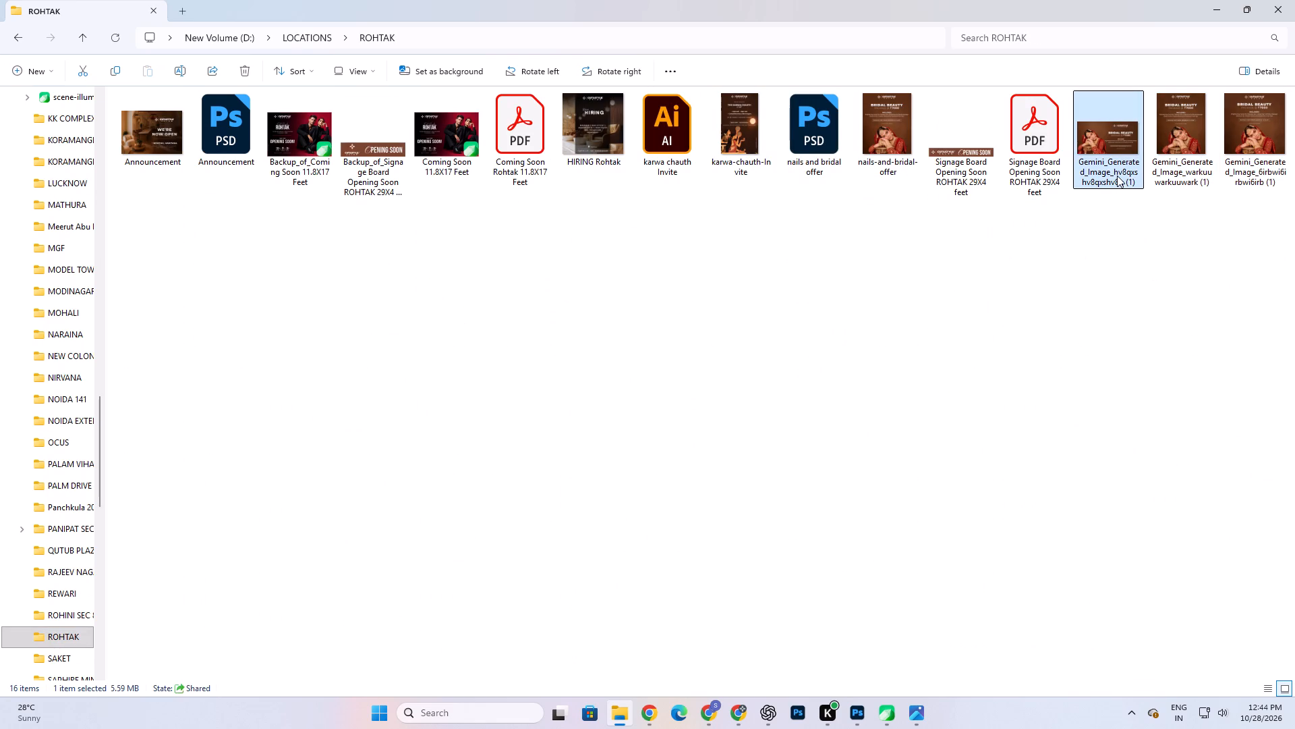
left_click(894, 132)
left_click(185, 73)
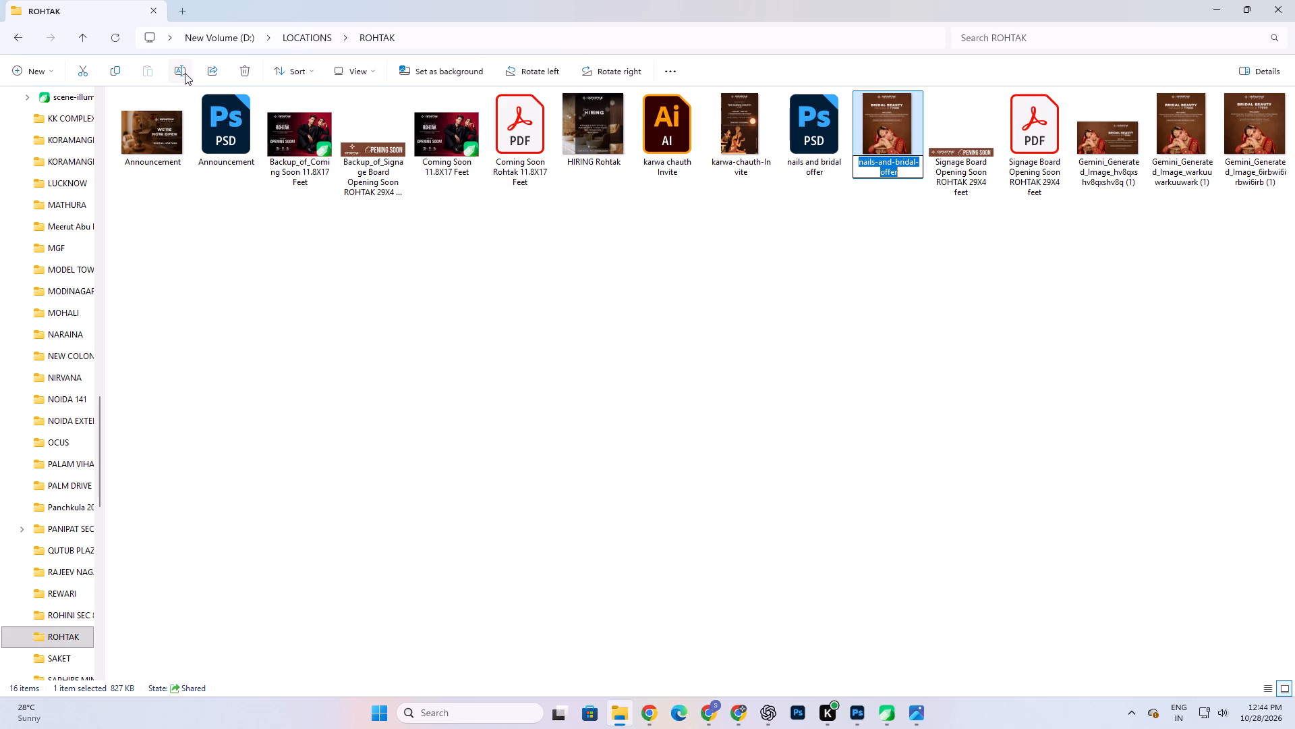
key("ctrl+c")
left_click(1024, 306)
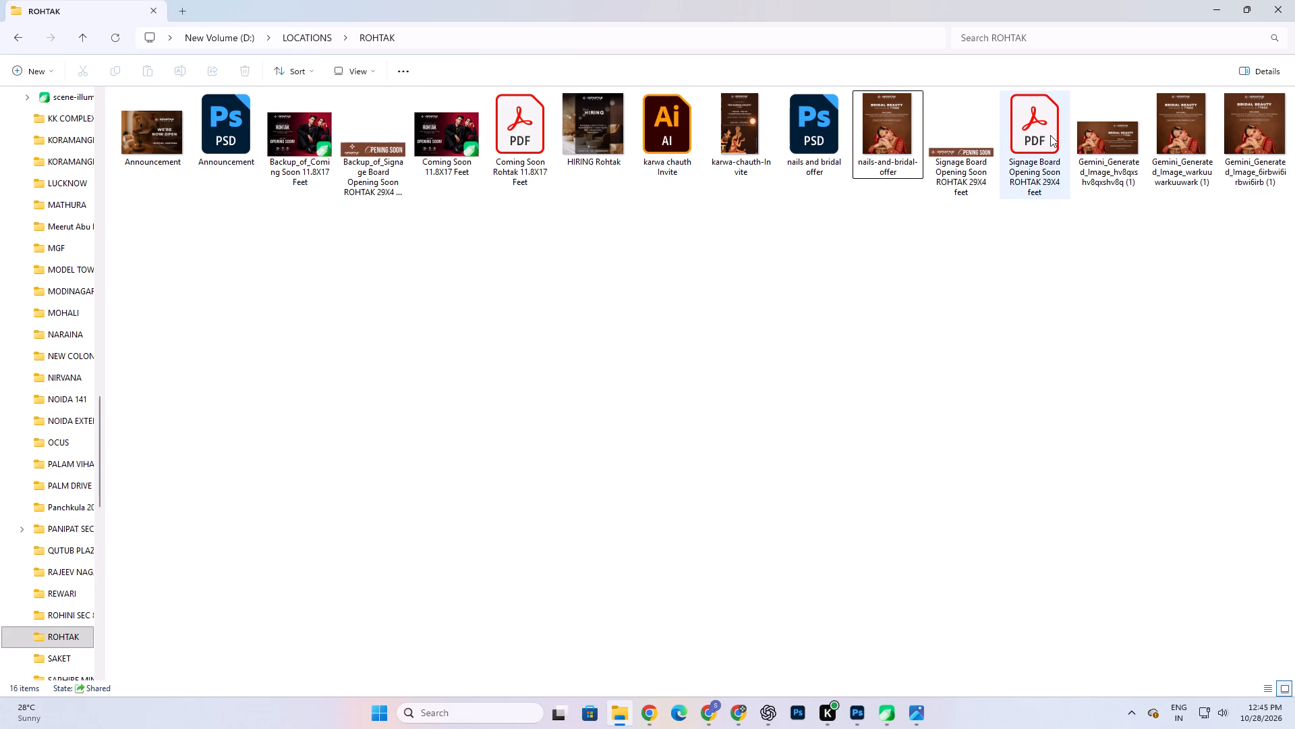
Rename the landscape bridal offer image as nails-and-bridal-offer2.
left_click(1108, 133)
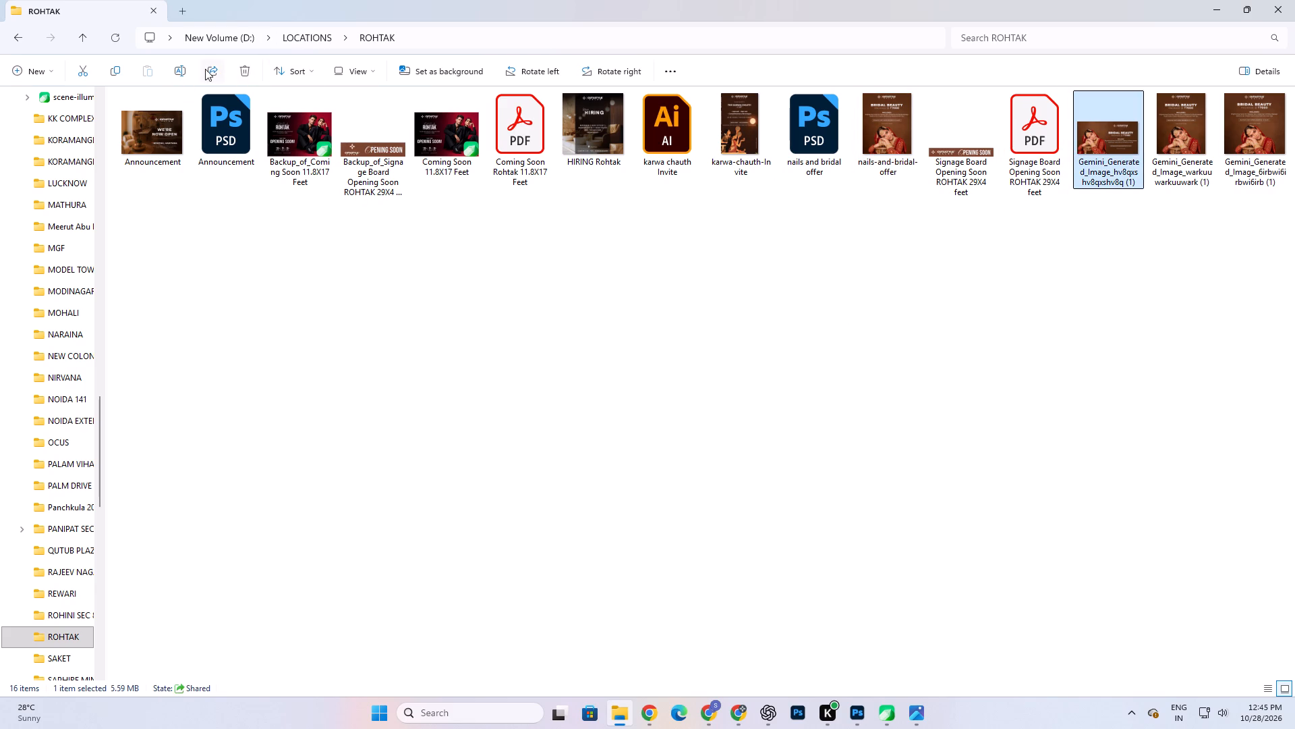
left_click(175, 65)
key("ctrl+v")
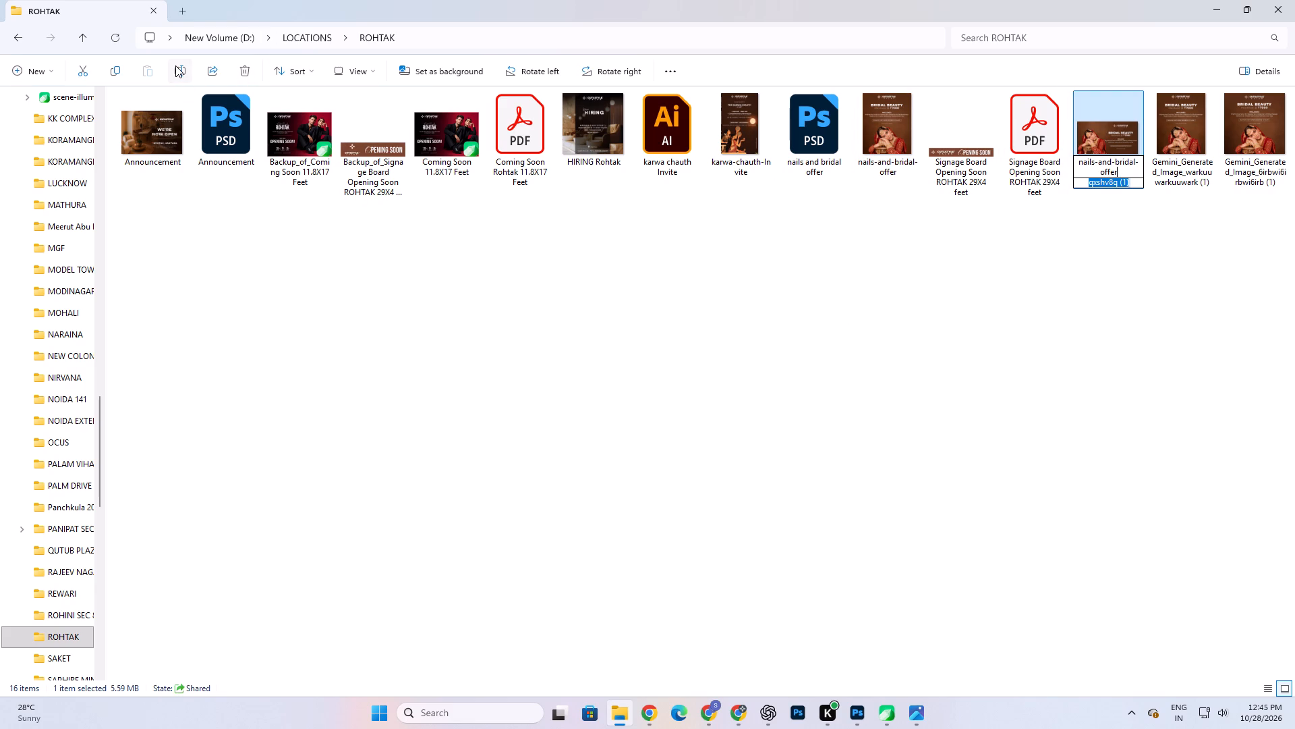
key("2")
key("Return")
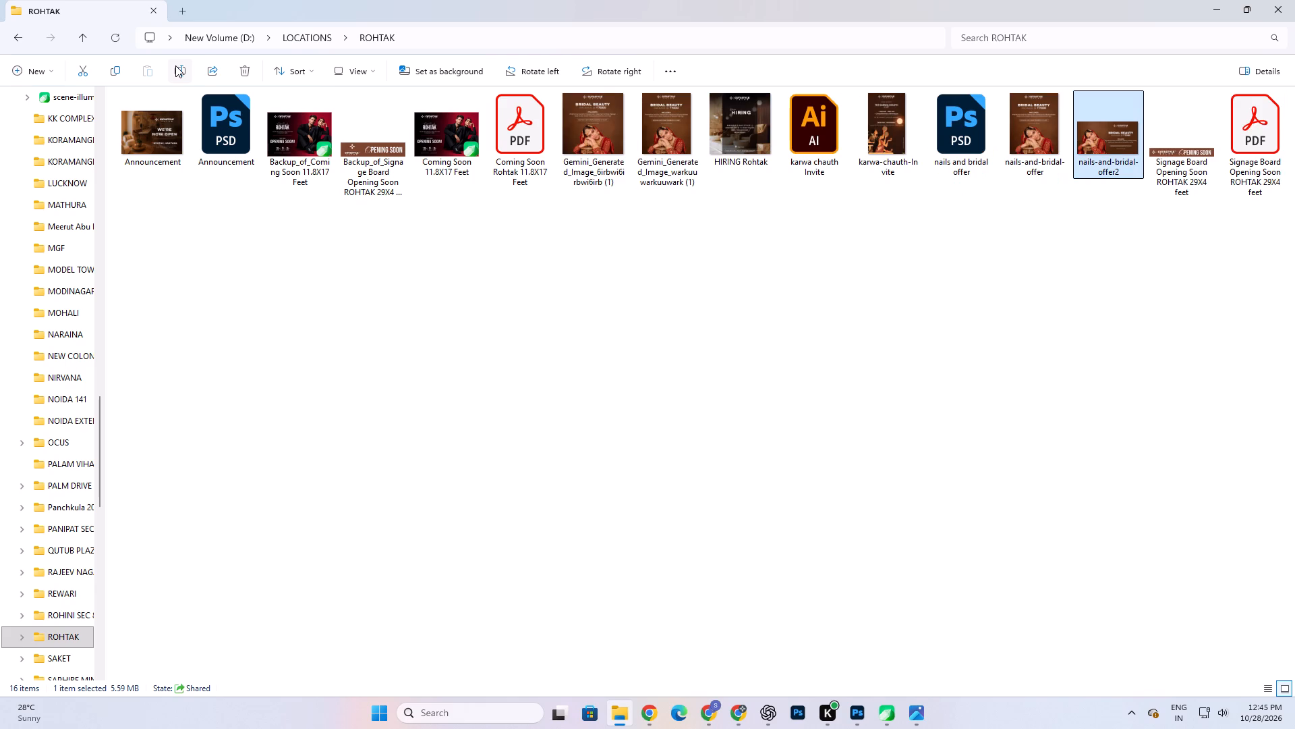
Rename the portrait bridal offer image, Gemini_Generated_Image_warkuuwarkuuwark (1), as nails-and-bridal-offer3.
left_click(1031, 142)
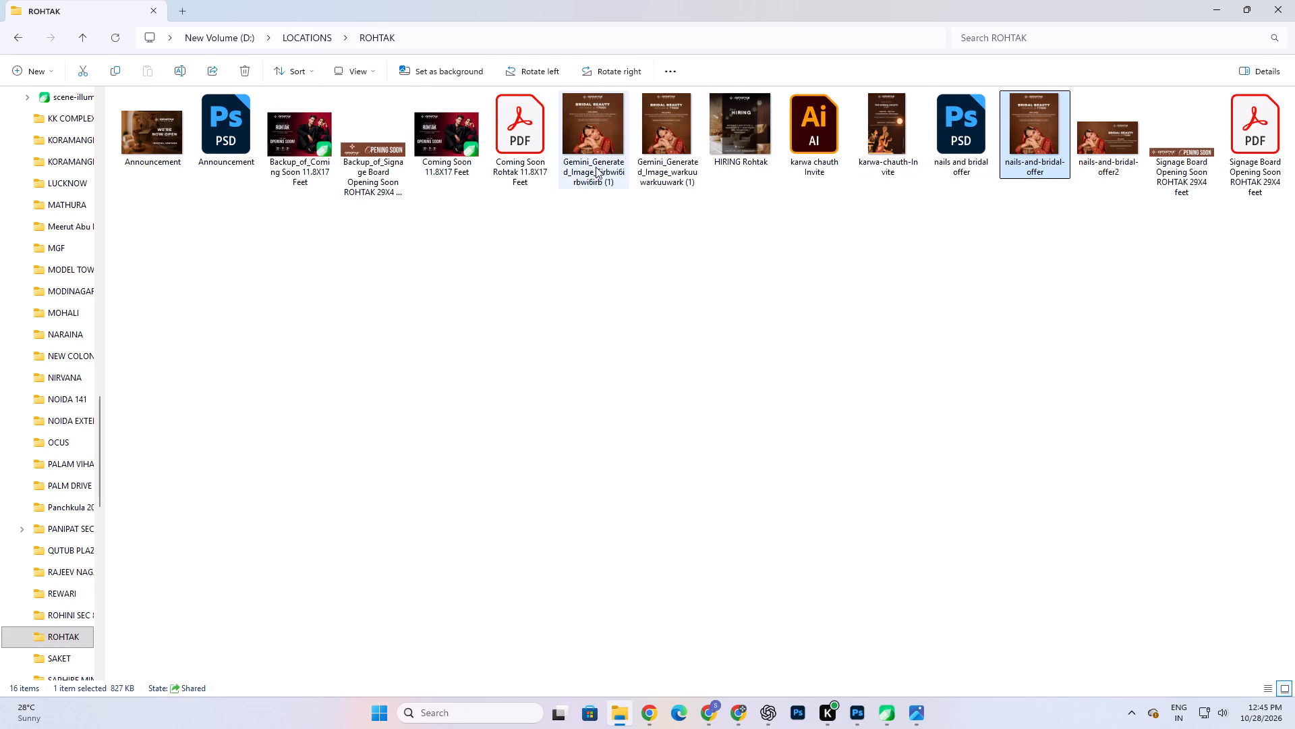
left_click(670, 157)
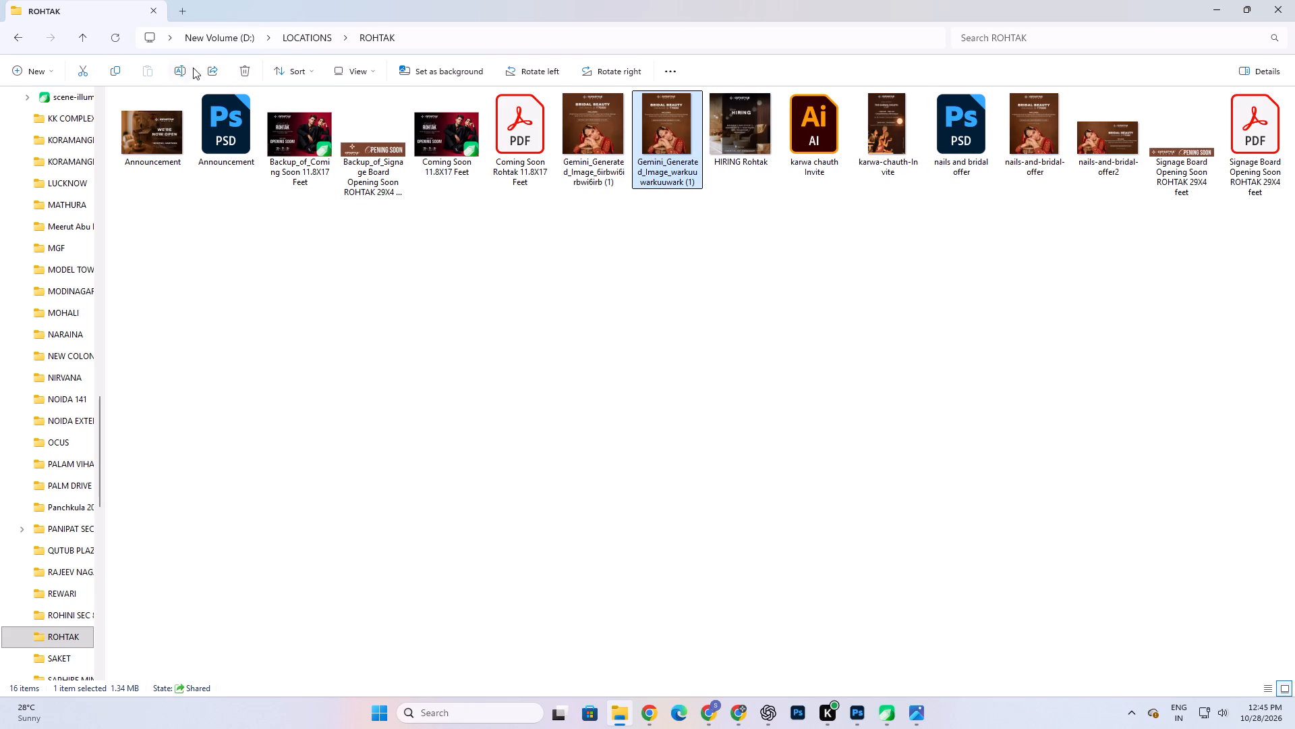
left_click(185, 65)
key("ctrl+v")
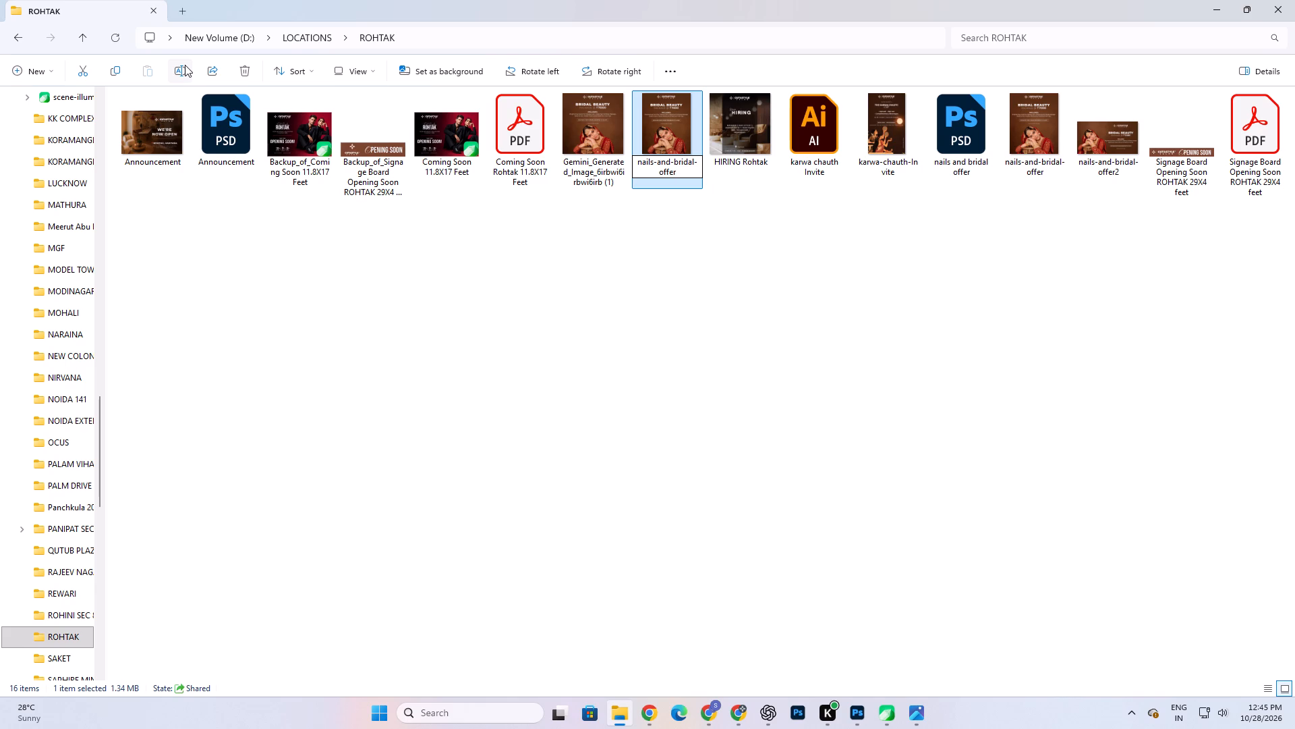
key("3")
key("Return")
Rename the square bridal offer image, Gemini_Generated_Image_6irbwi6irbwi6irb (1), as nails-and-bridal-offer4.
left_click(559, 143)
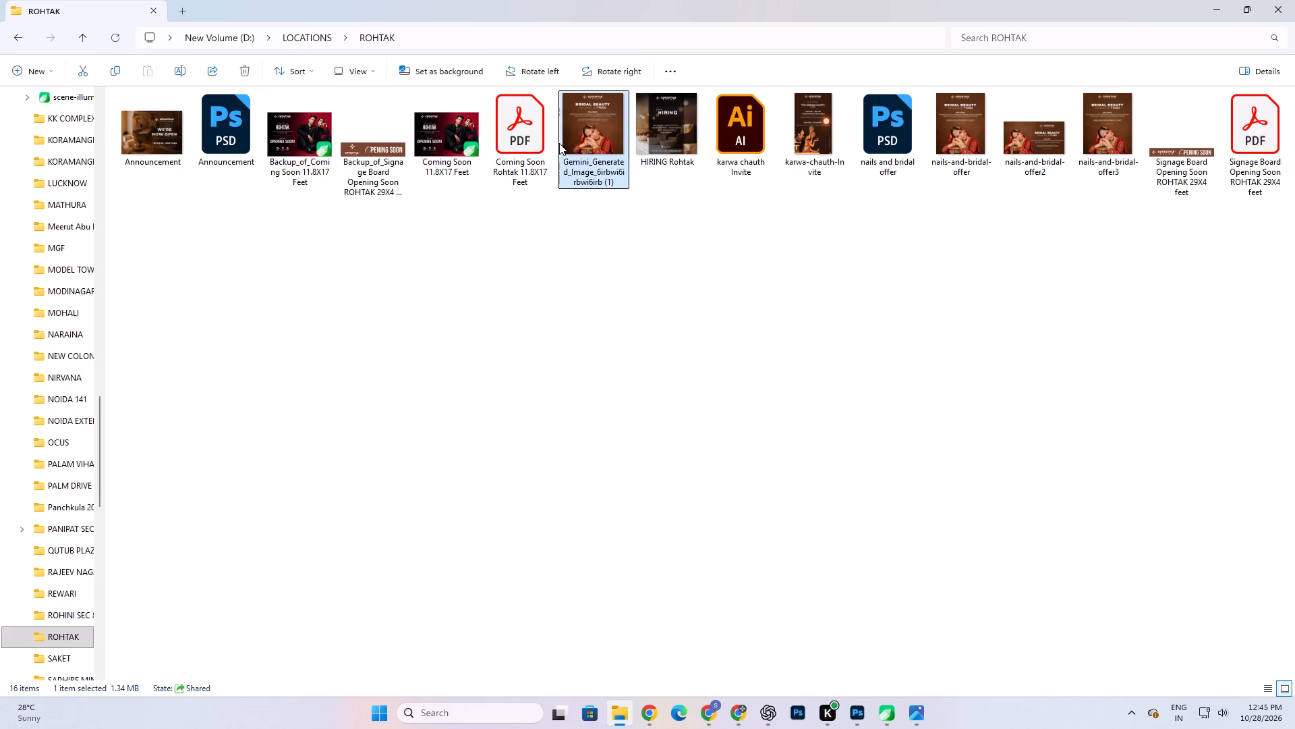
left_click(181, 79)
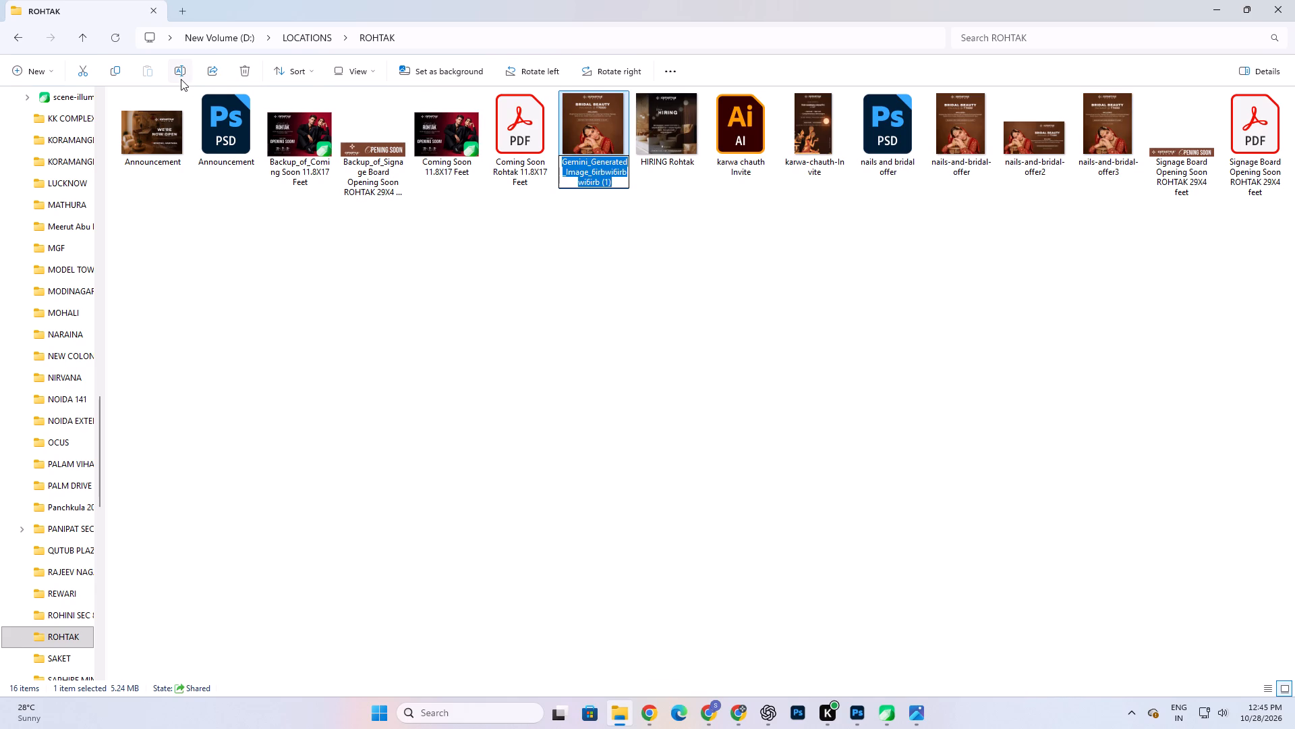
key("ctrl+v")
key("4")
key("Return")
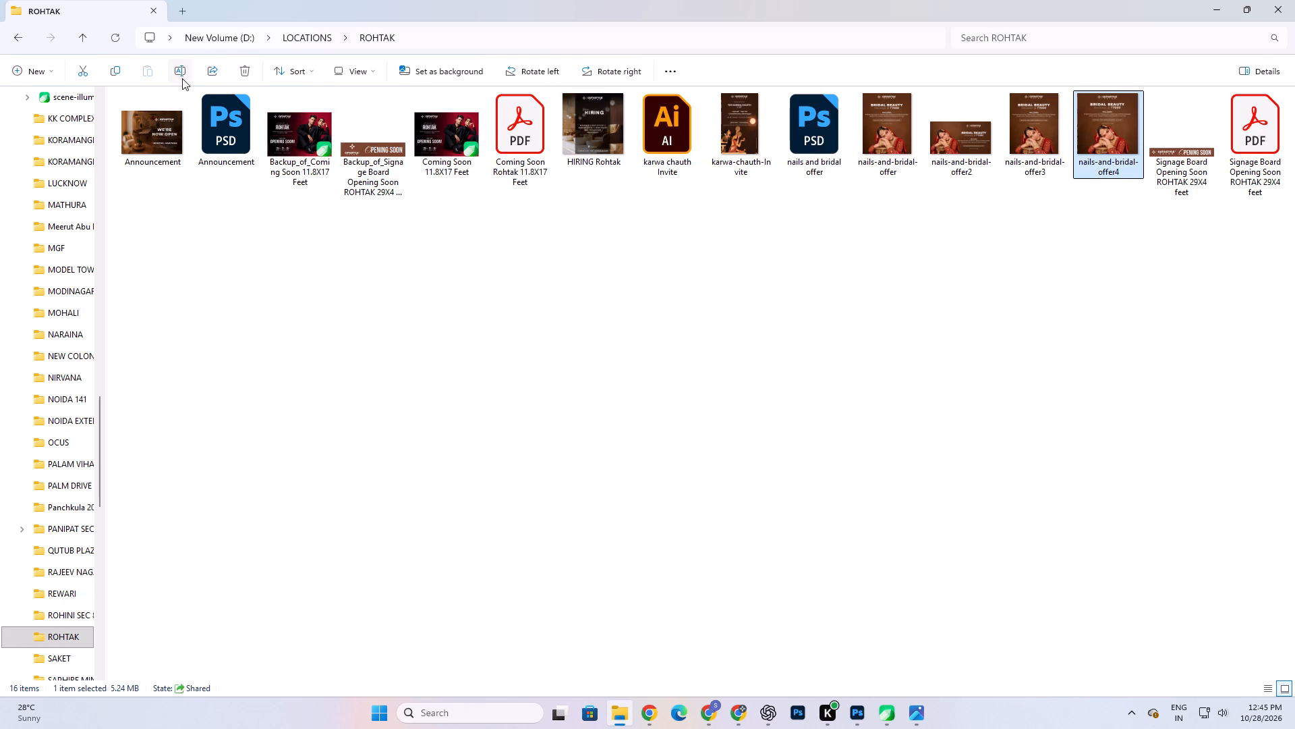
Select nails-and-bridal-offer2, nails-and-bridal-offer3 and nails-and-bridal-offer4 together and begin transferring them to the ROHTAK folder in Google Drive.
left_click(1091, 344)
left_click(965, 137)
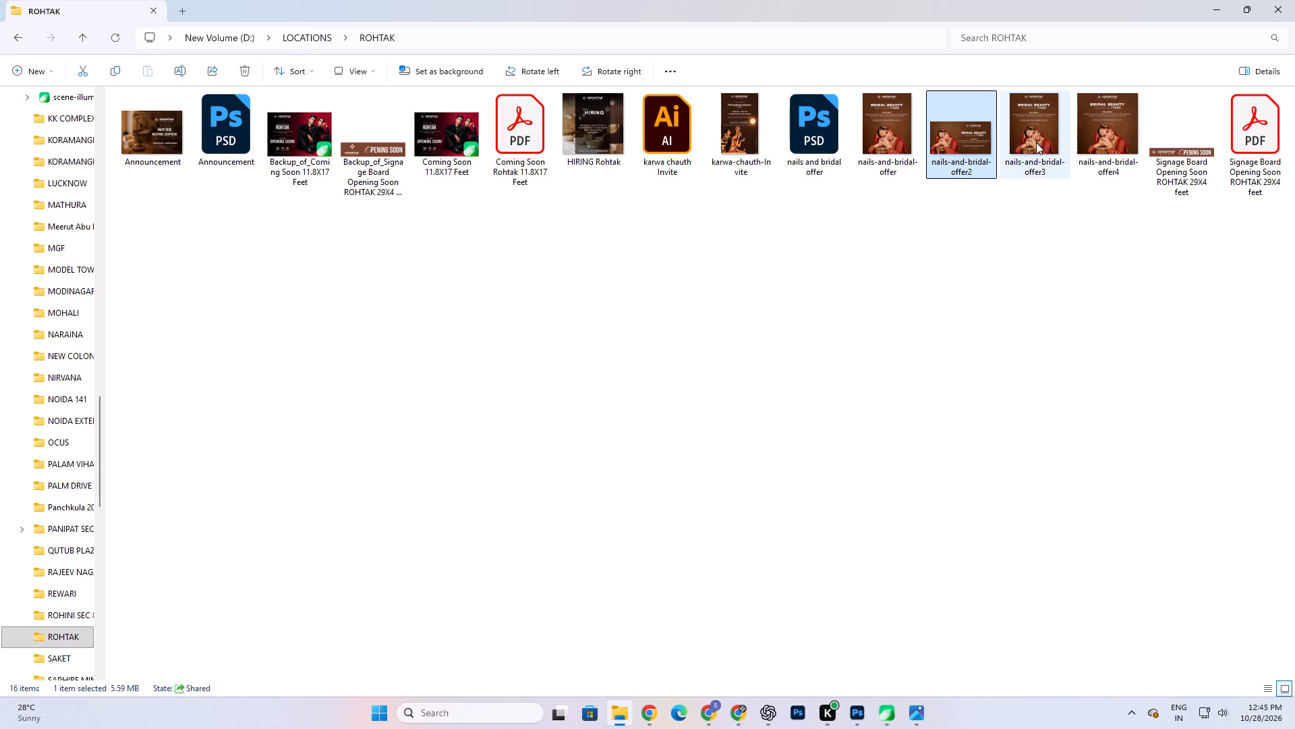
left_click(1098, 134, "shift")
left_click_drag(1023, 141, 1004, 320)
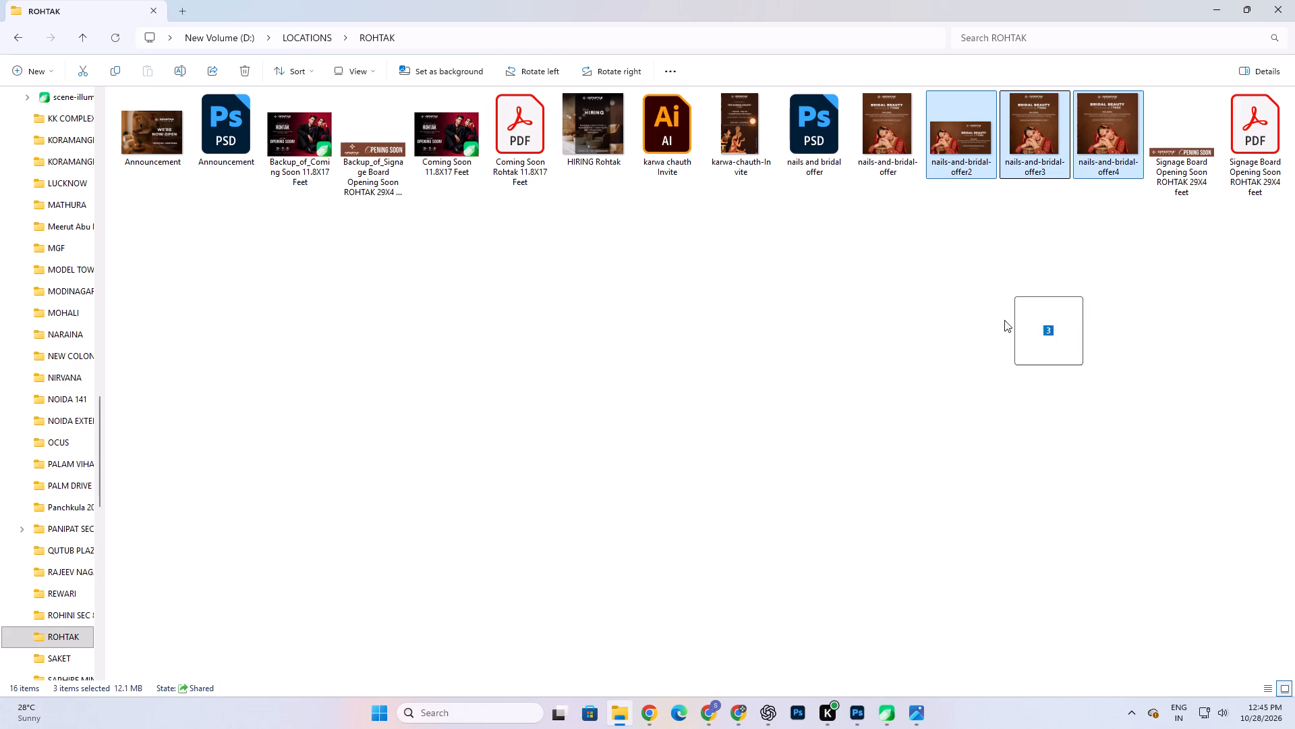
Upload the selected nails-and-bridal-offer2, nails-and-bridal-offer3 and nails-and-bridal-offer4 images into the ROHTAK folder in Google Drive.
left_click_drag(1004, 320, 725, 488)
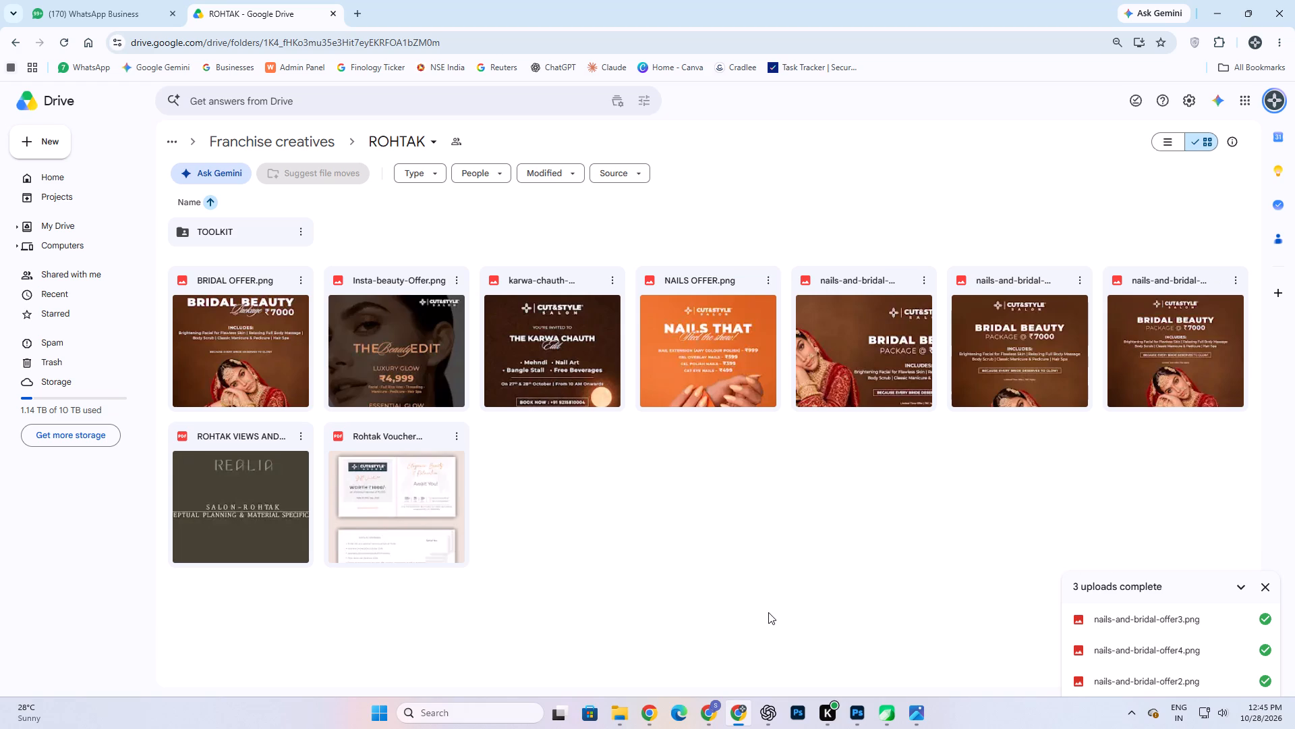
Copy the web link of the ROHTAK Google Drive folder.
left_click(459, 35)
key("ctrl+c")
key("ctrl+c")
key("ctrl+c")
key("ctrl+c")
key("ctrl+c")
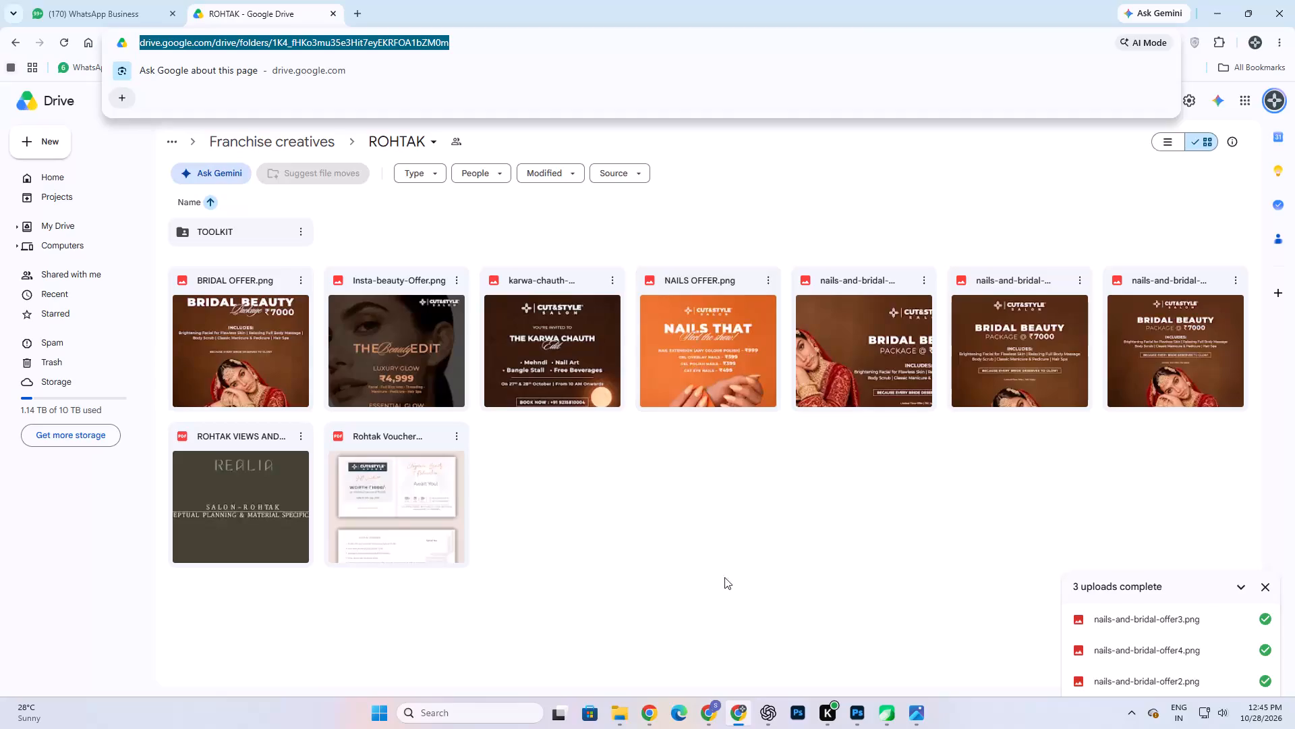
Switch to Task Tracker and open the Marketing- CUT&STYLE Rohtak performance marketing task due 28/10/2026.
left_click(722, 728)
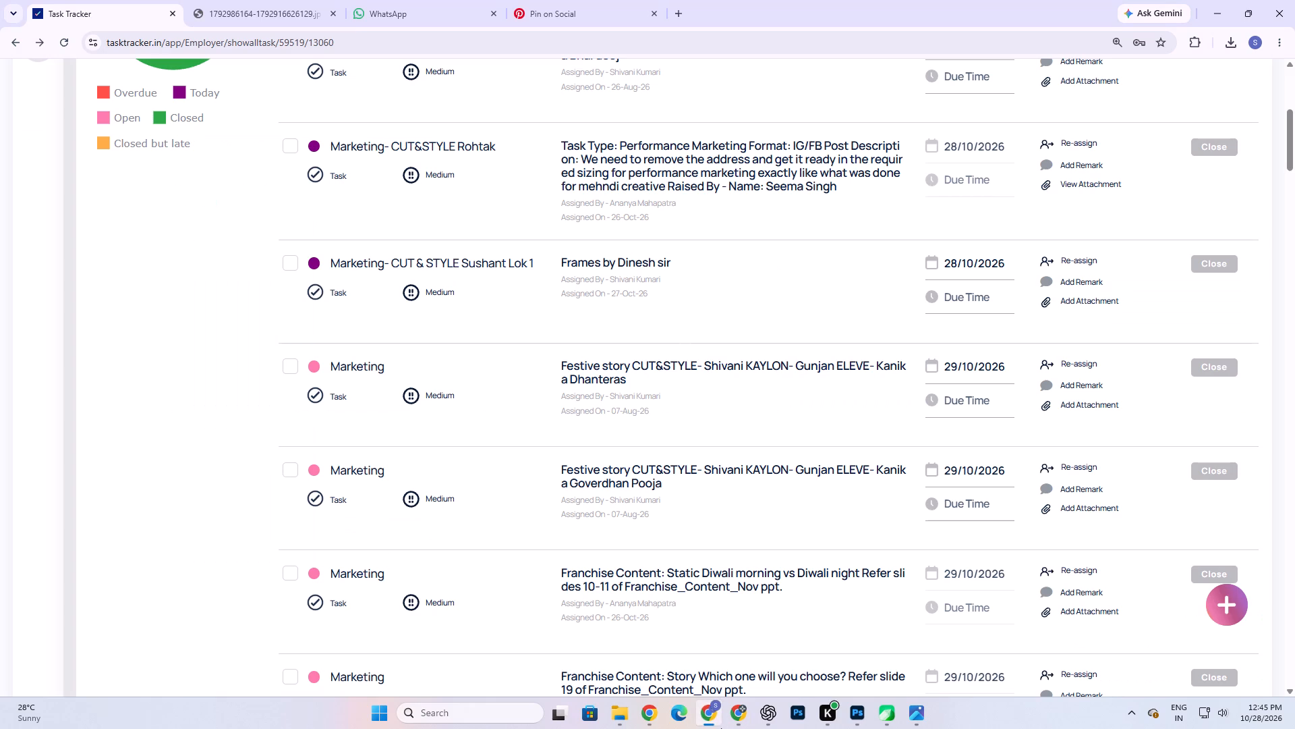
scroll(670, 313, "up", 2)
left_click(699, 300)
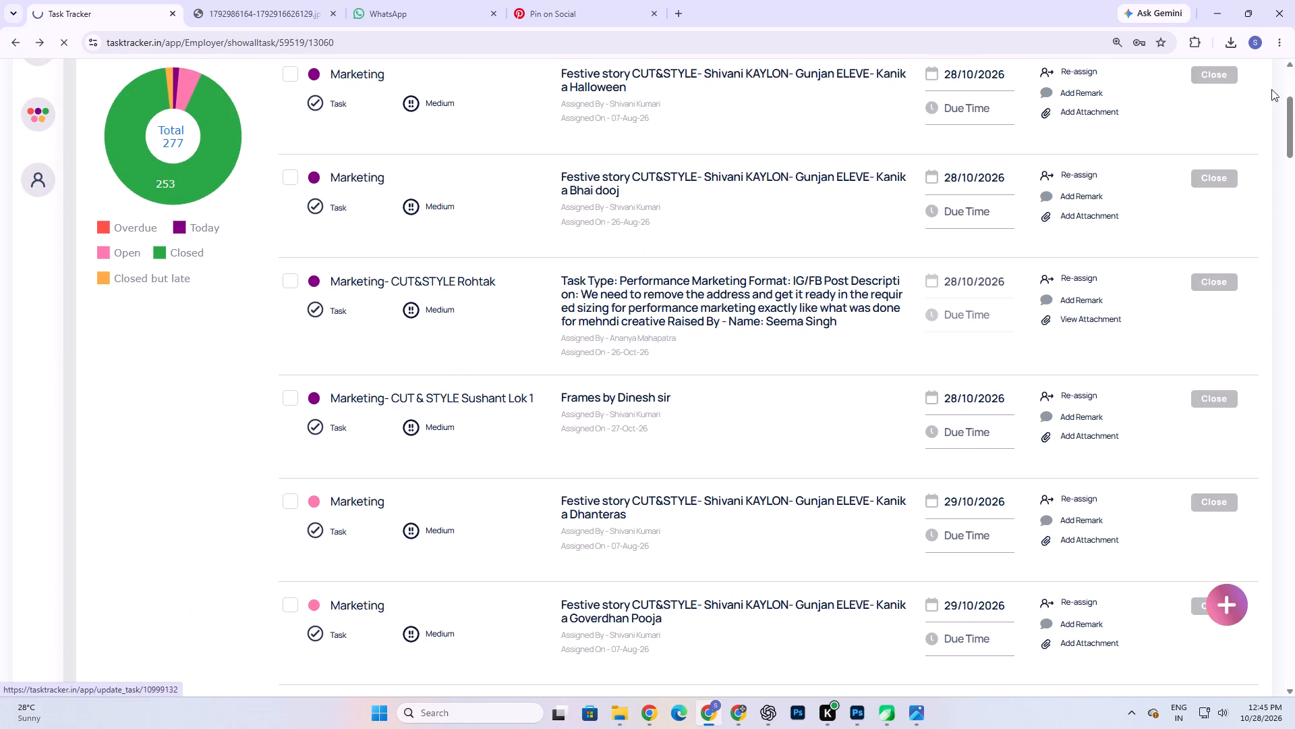
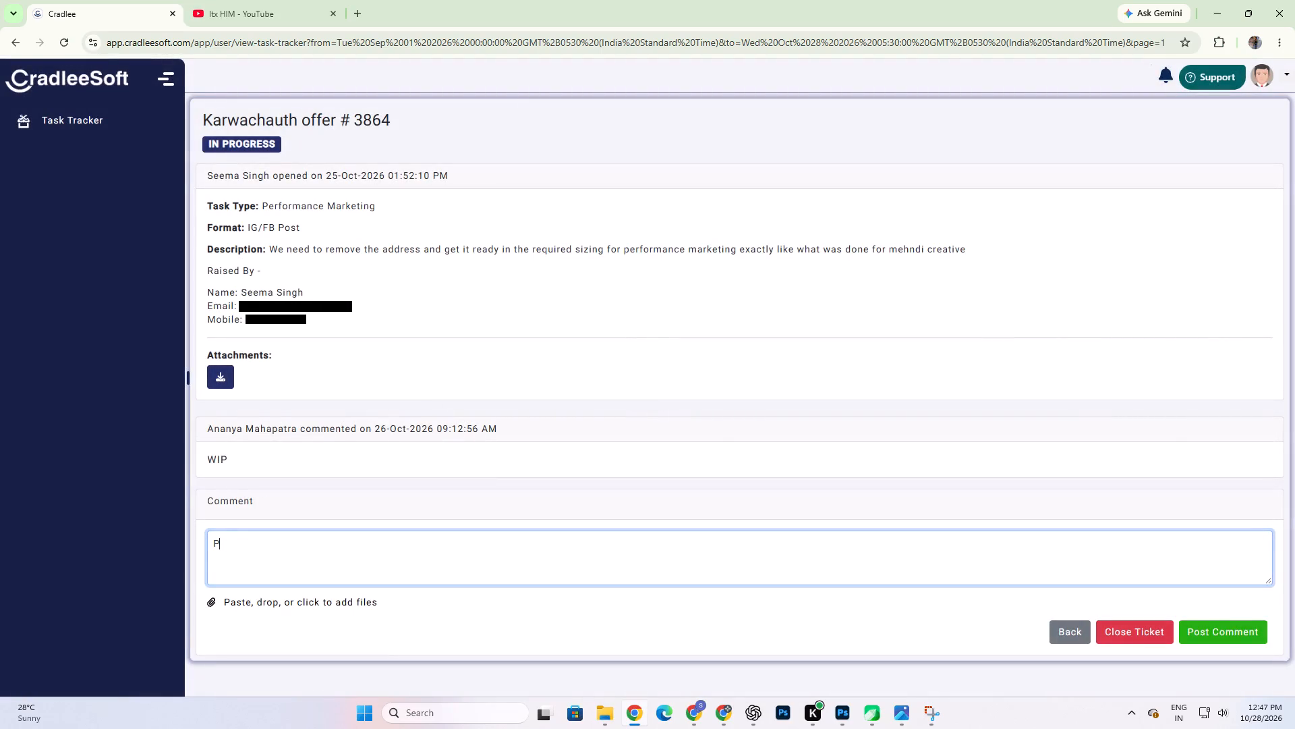
Complete the comment on ticket 3864 as "Please connect with ASM for creative." and close the Karwachauth offer ticket.
type("ll")
key("BackSpace")
type("ease")
key("space")
type("connce")
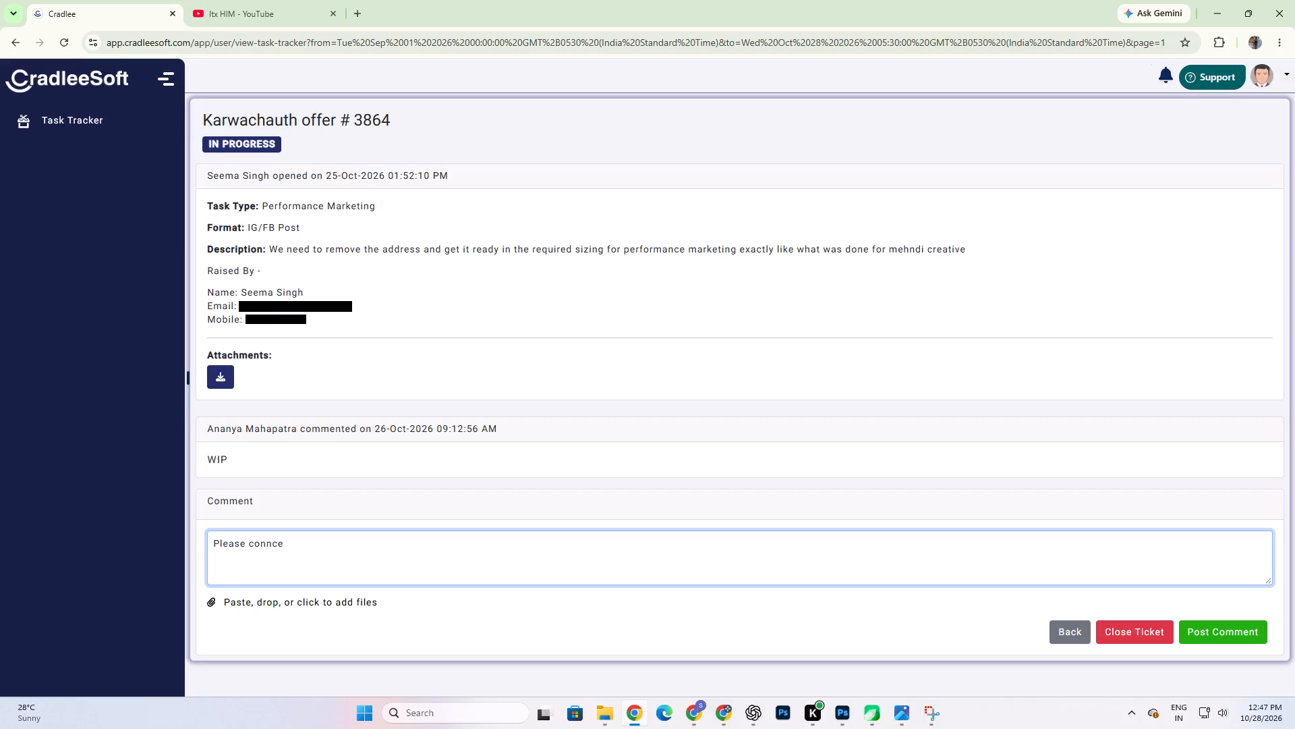
key("BackSpace")
key("BackSpace")
type("ect with ASM for creative.")
left_click(1158, 628)
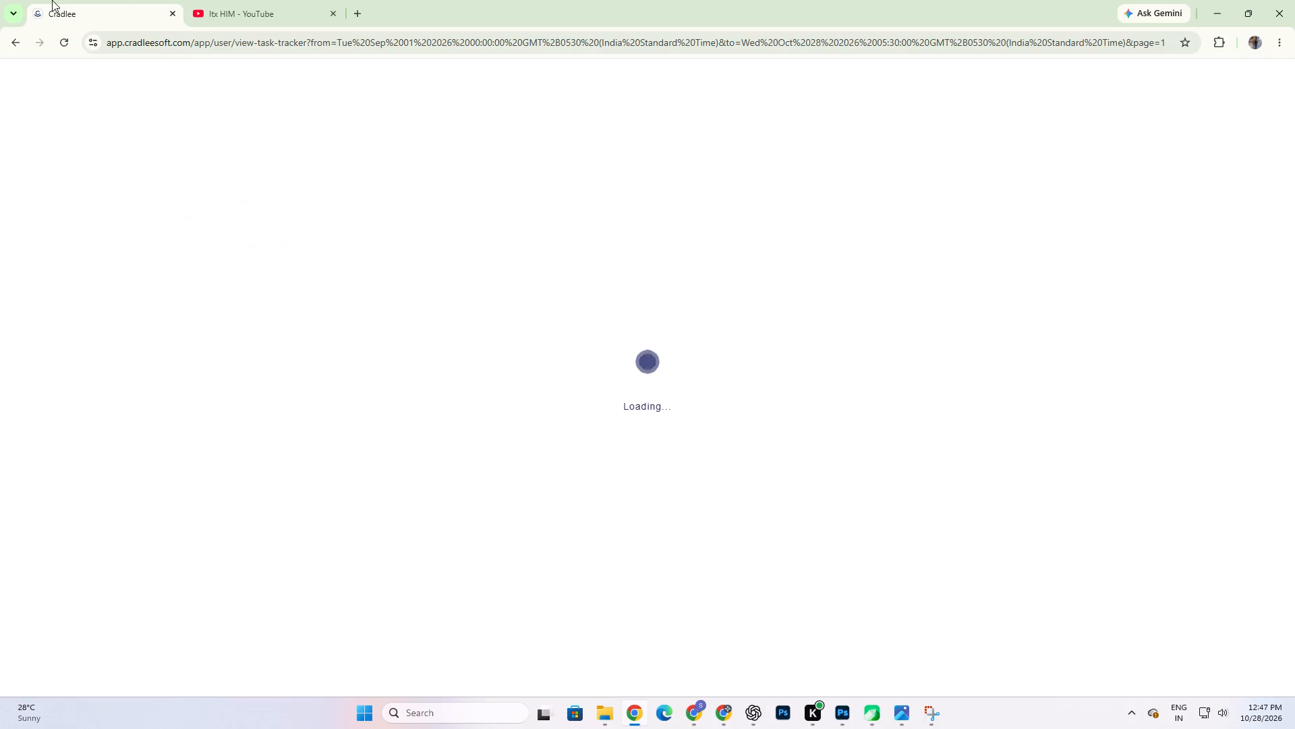
left_click(1251, 576)
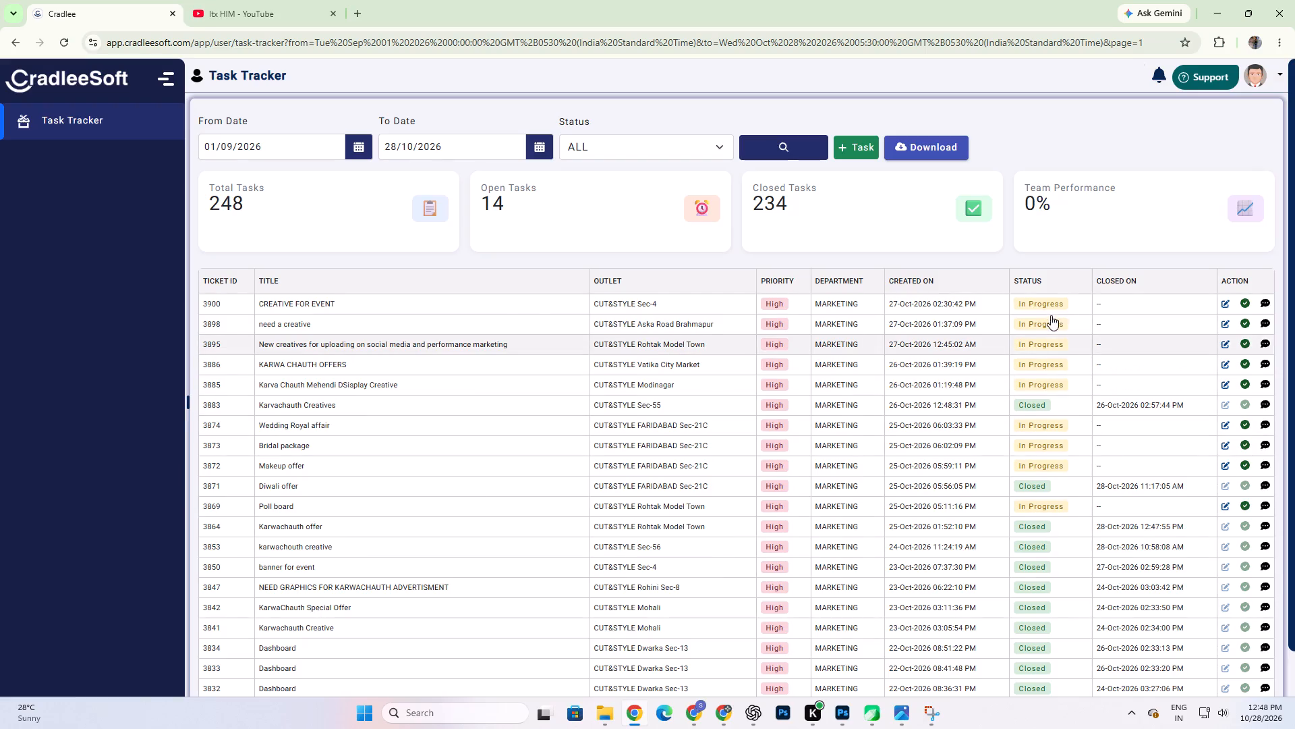
Open ticket 3895 for the Rohtak Model Town outlet to review its creatives request, and return to the task list.
left_click(1259, 338)
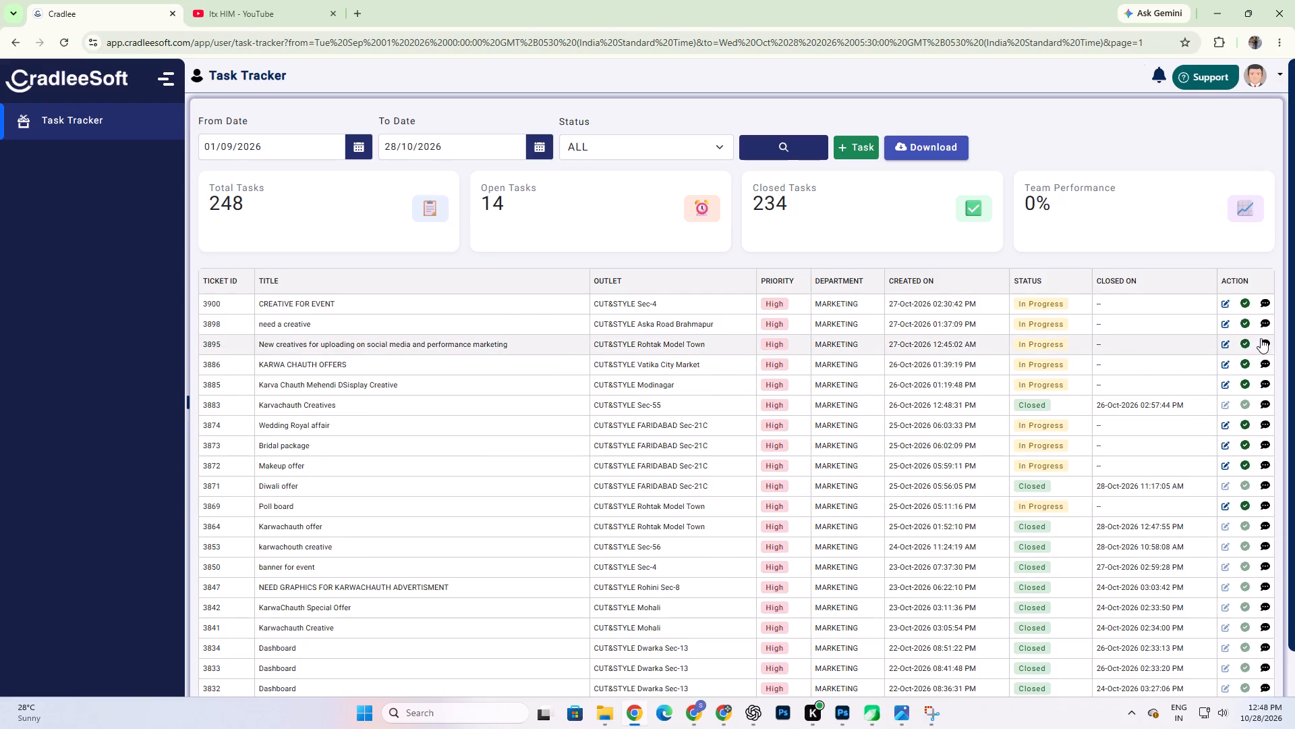
left_click(1261, 338)
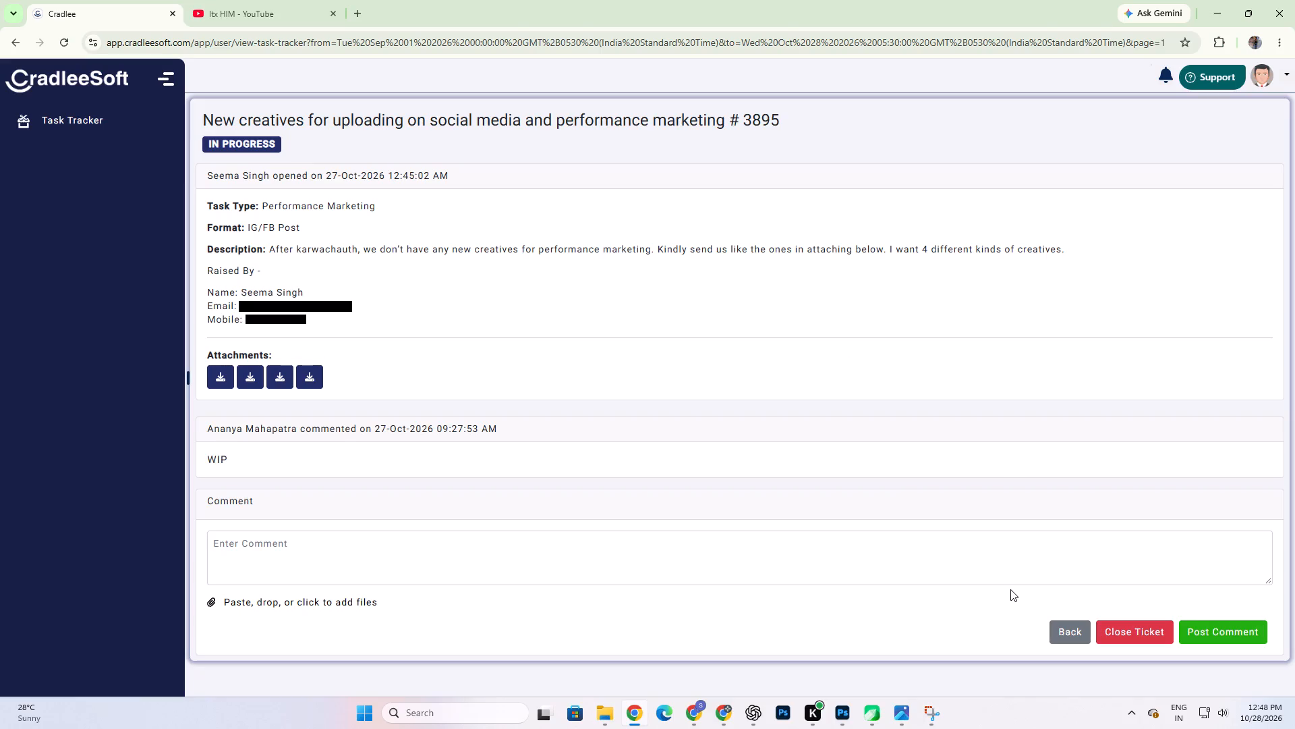
left_click(1065, 634)
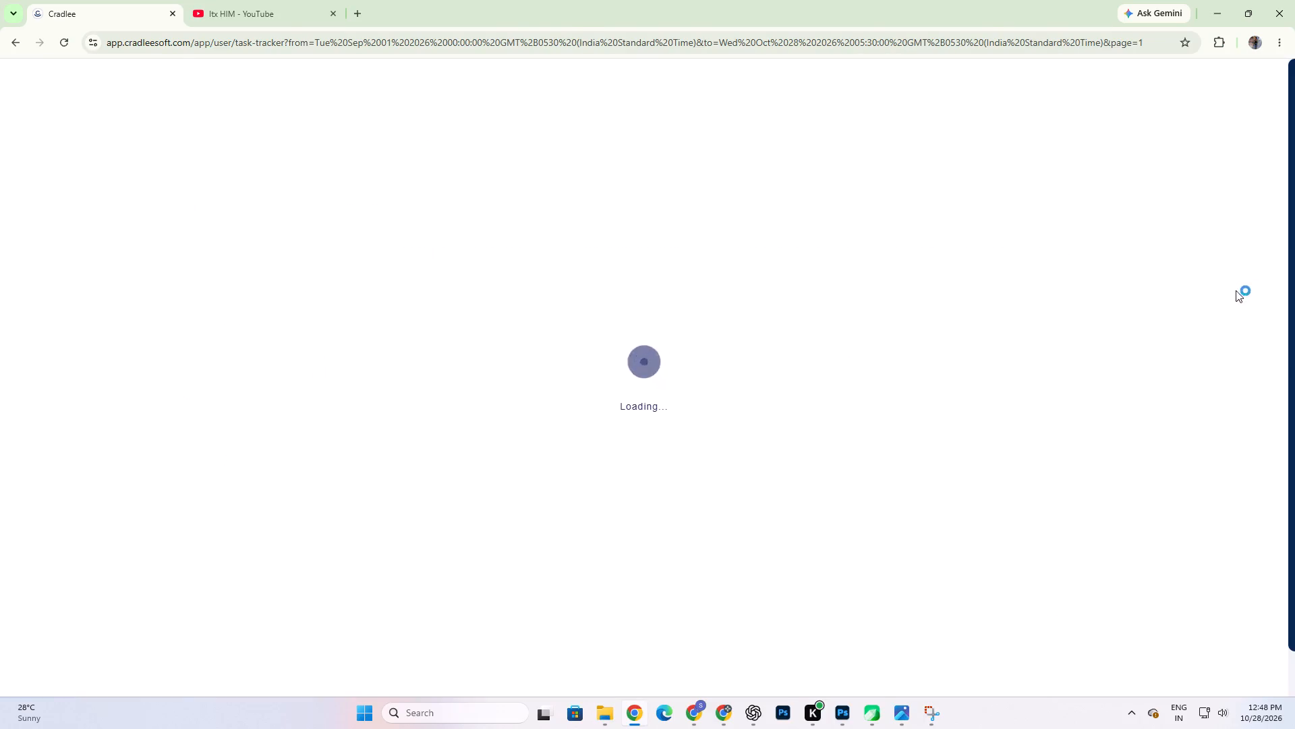
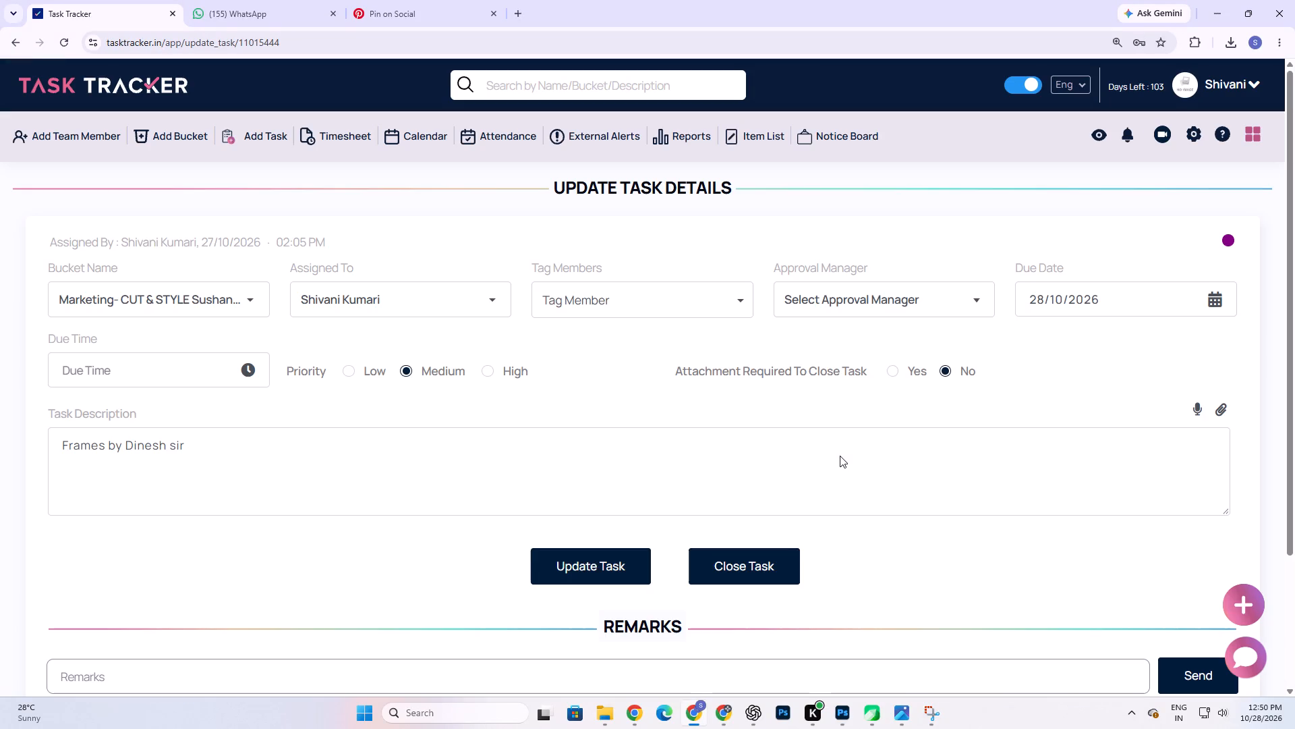
Add the copied remark "Beta resulation high chahiye, inka canvas per banagi, 12×12 inch ki" to the Frames by Dinesh sir task.
scroll(912, 572, "down", 5)
left_click(627, 514)
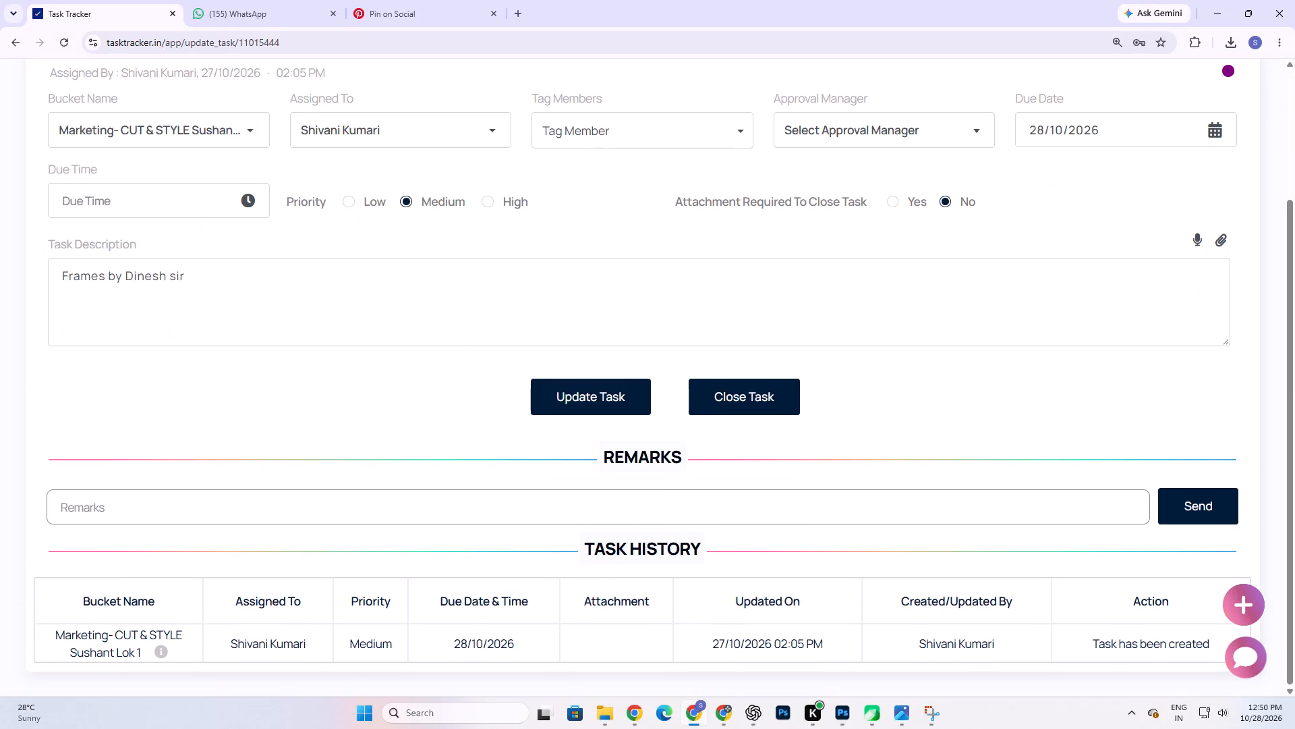
key("ctrl+v")
key("Return")
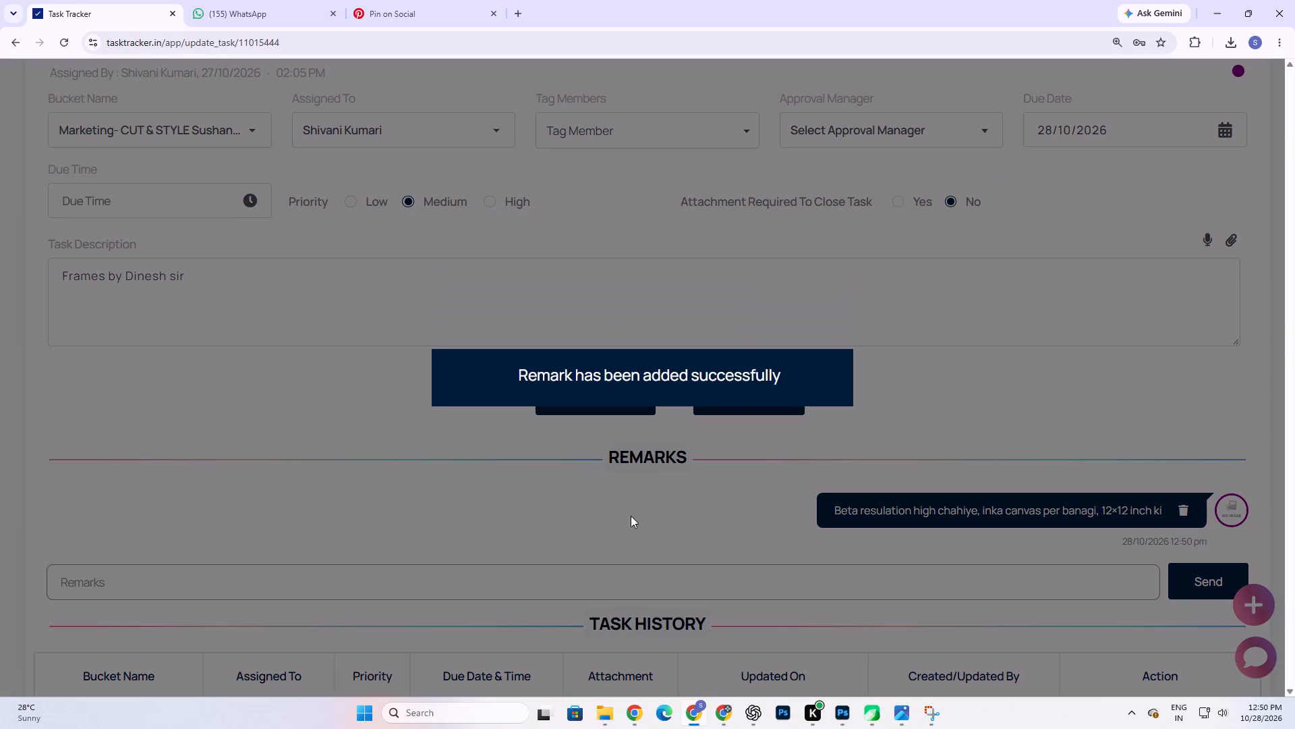
scroll(751, 487, "up", 3)
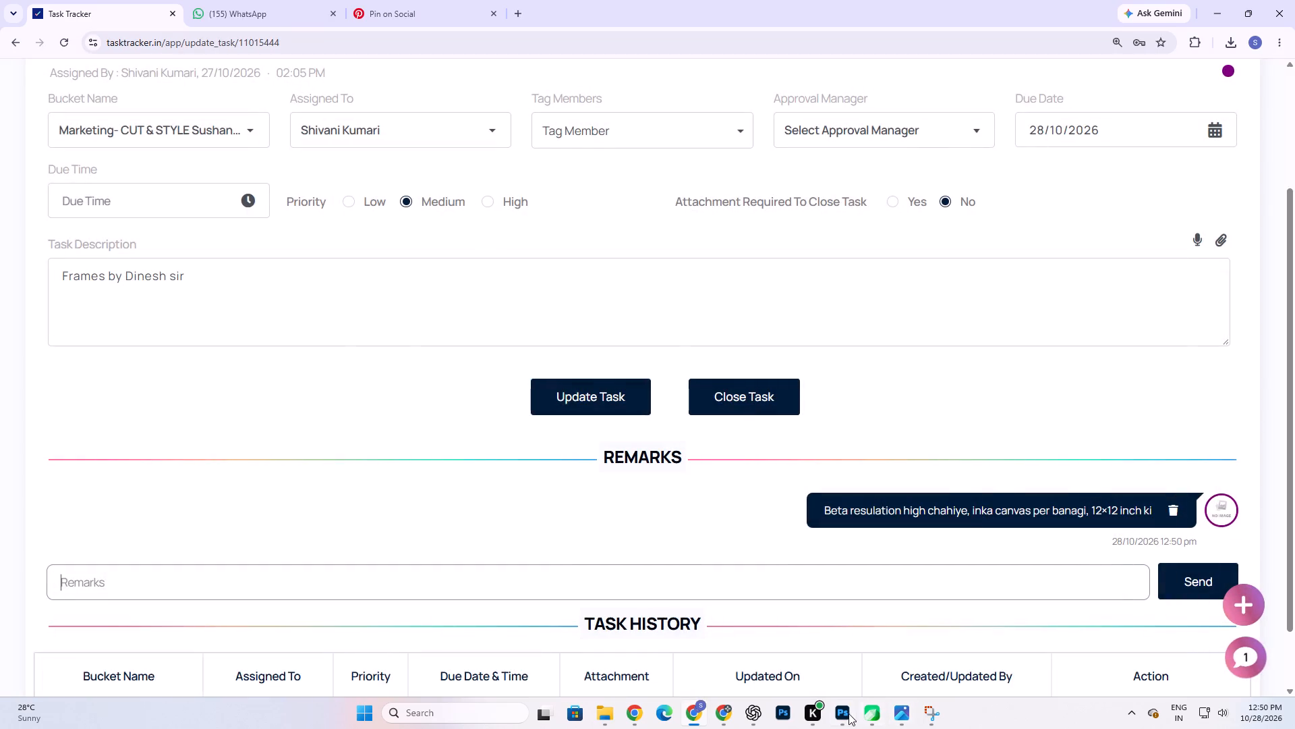
Switch to Adobe Photoshop to start on the frames artwork.
left_click(848, 713)
left_click(18, 4)
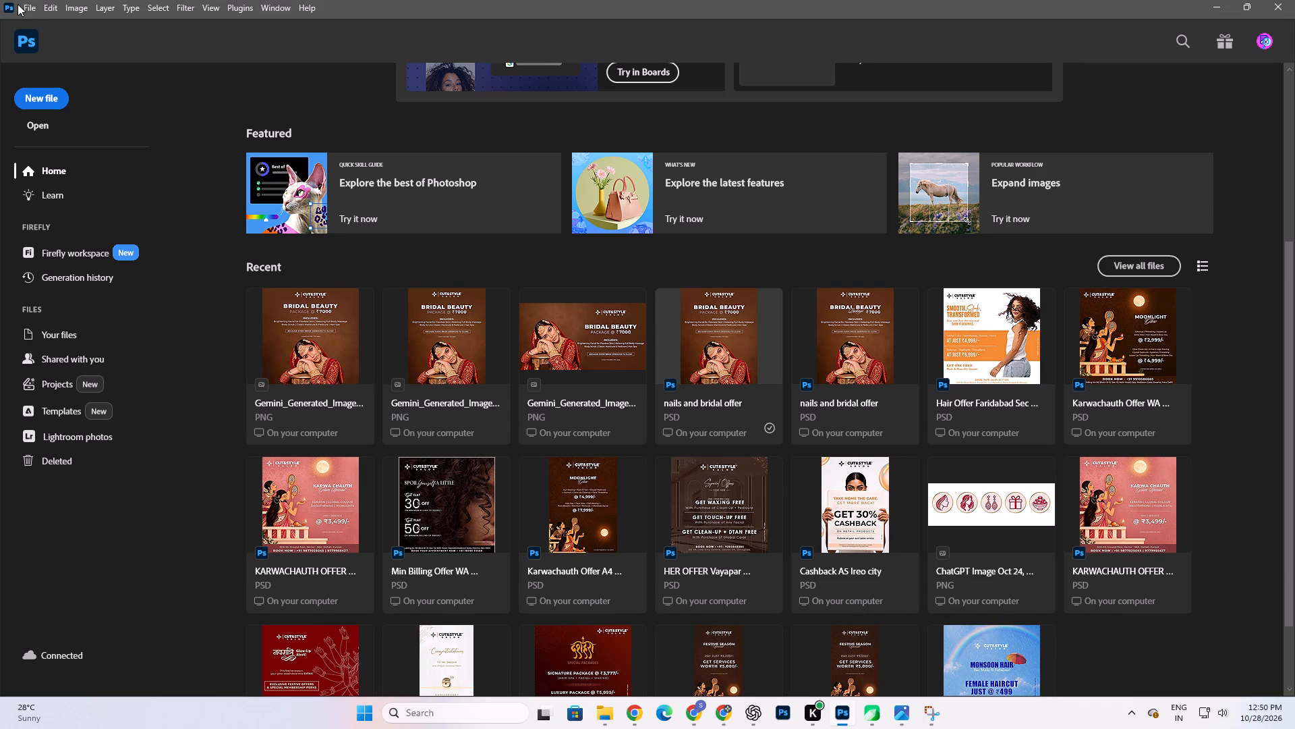
Create a new 12 x 12 inch CMYK document at 300 ppi with a white background and activate the Move tool.
left_click(22, 4)
left_click(22, 6)
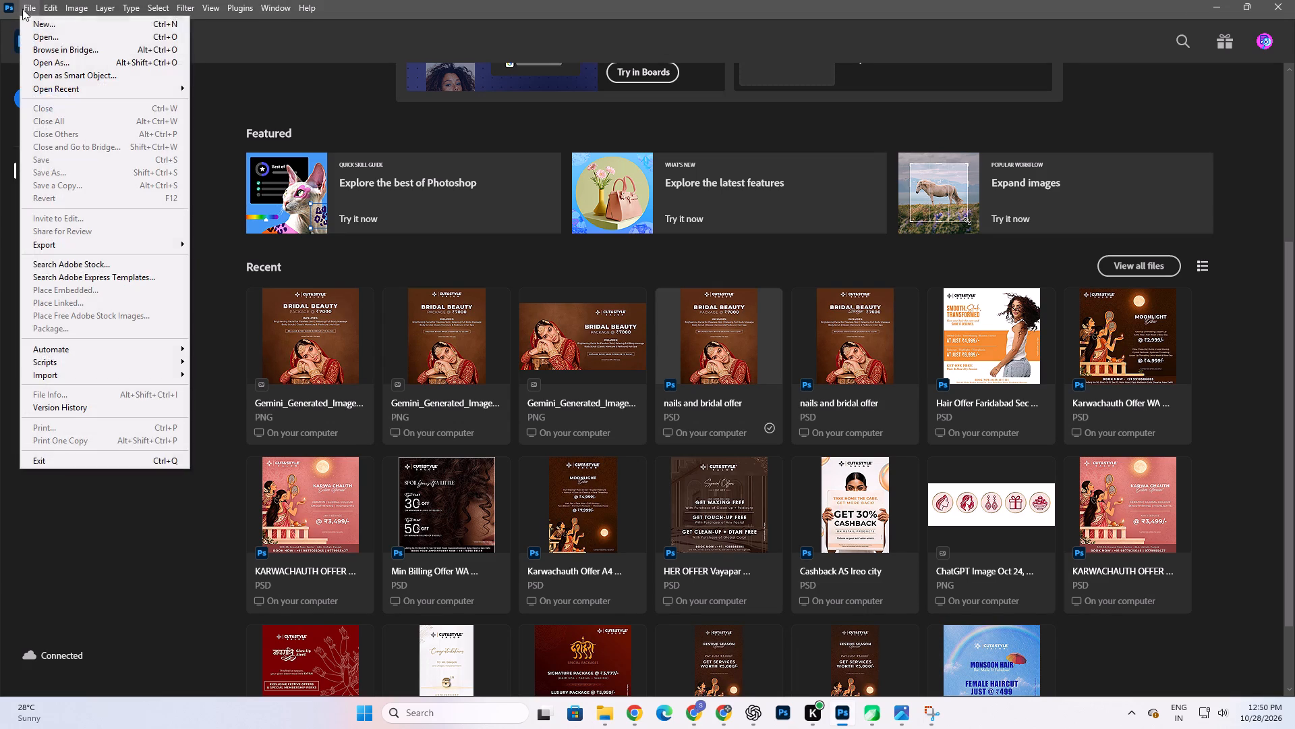
left_click(28, 21)
double_click(838, 236)
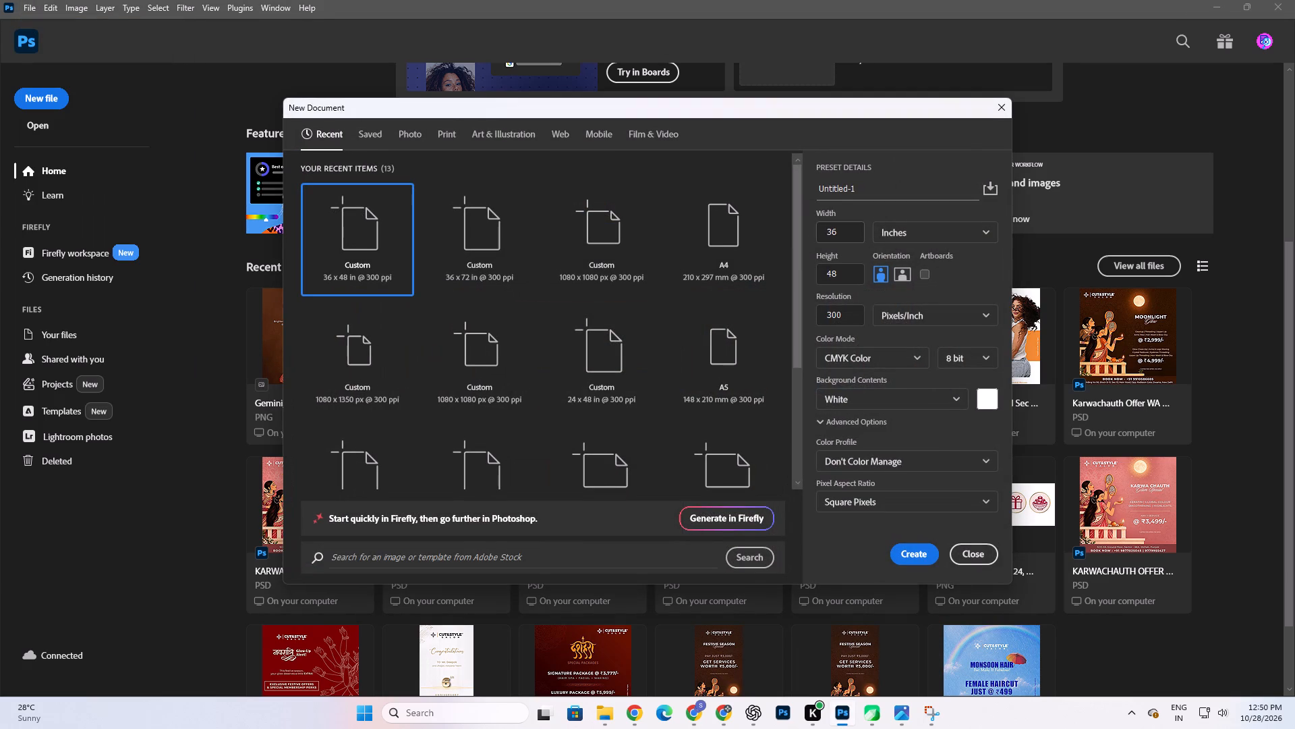
type("12")
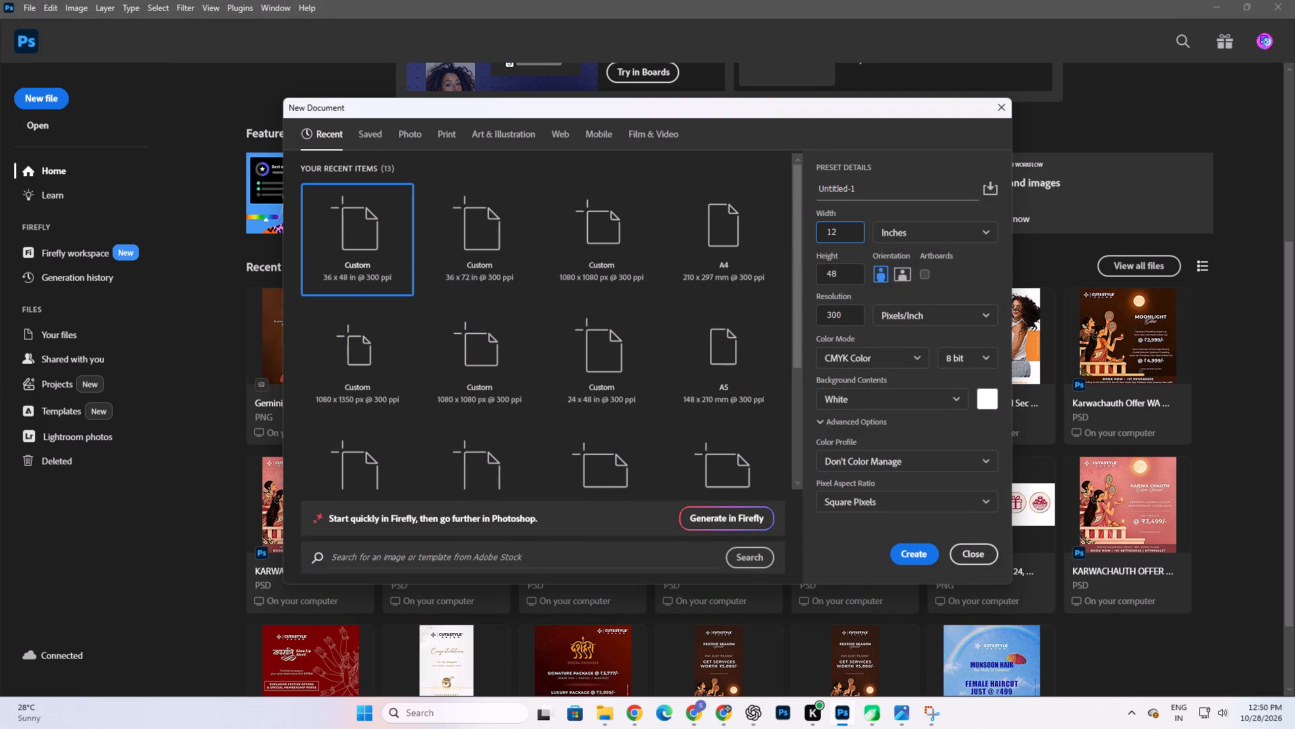
double_click(833, 269)
type("12")
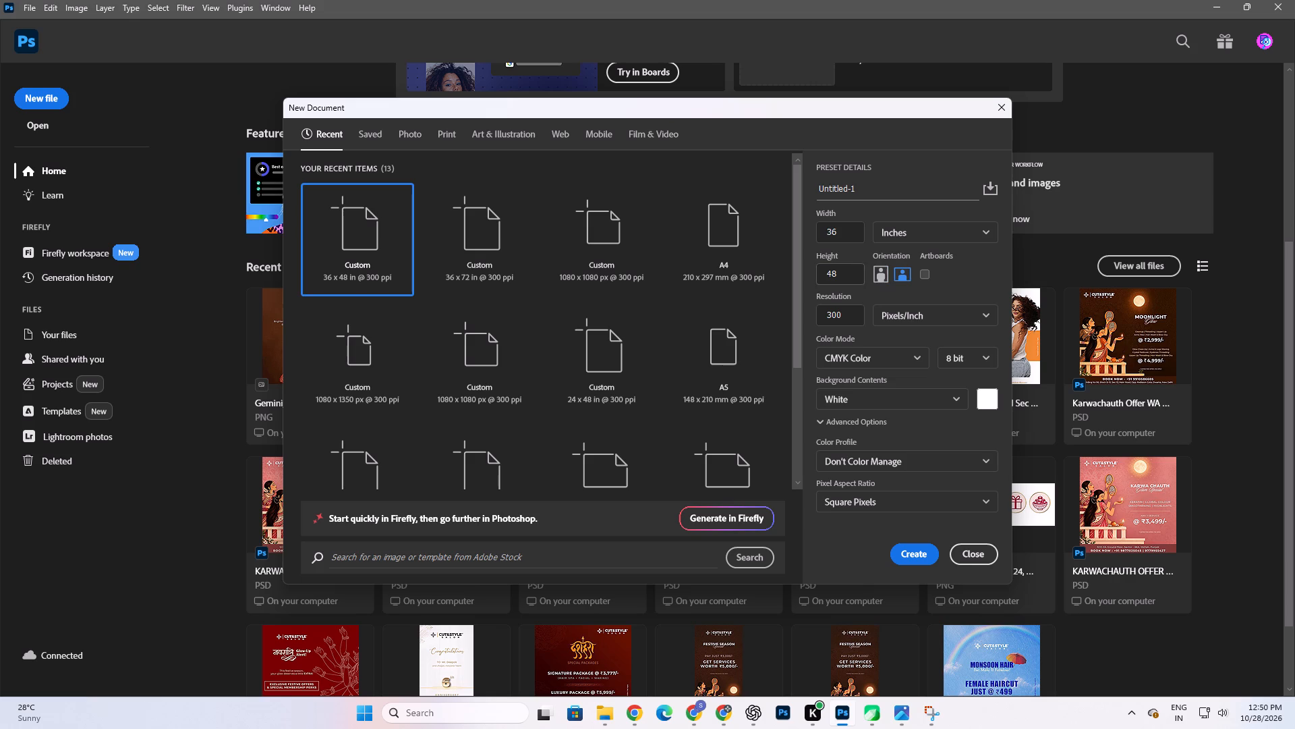
left_click(825, 240)
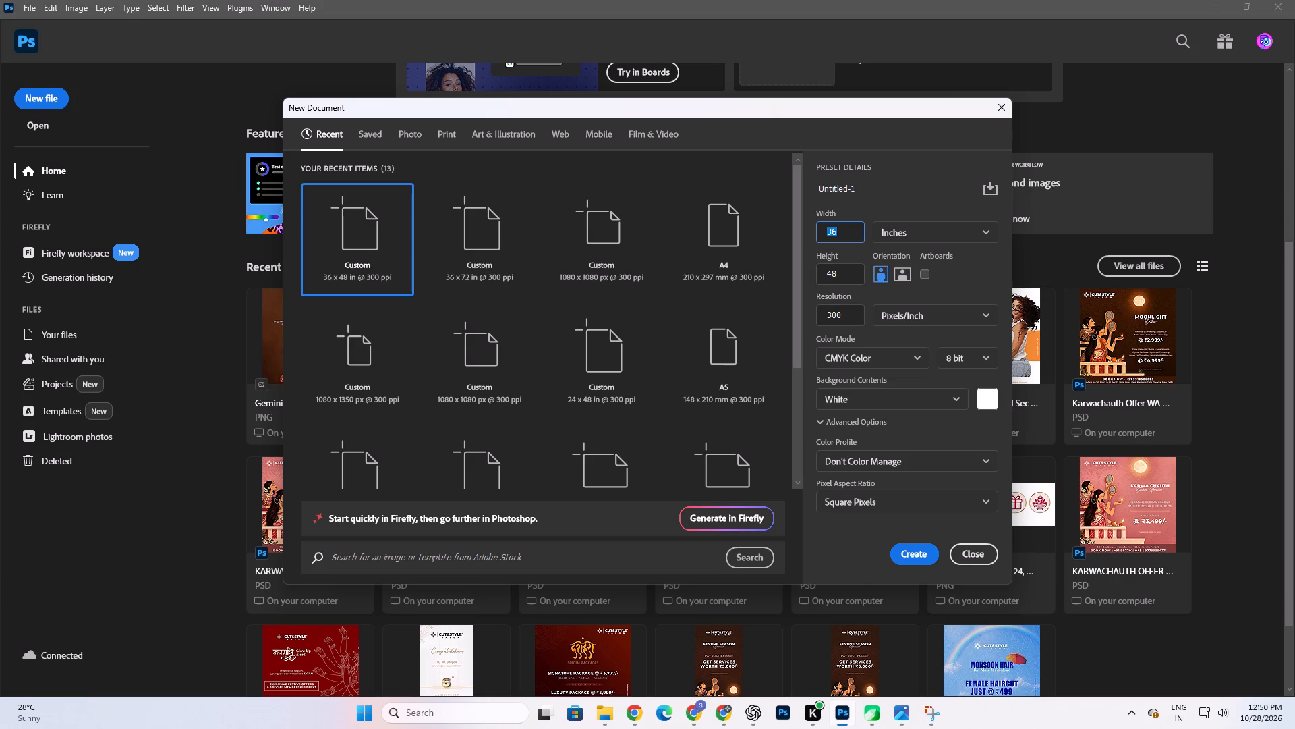
type("12")
double_click(830, 272)
type("12")
key("Return")
scroll(466, 356, "down", 2, "alt")
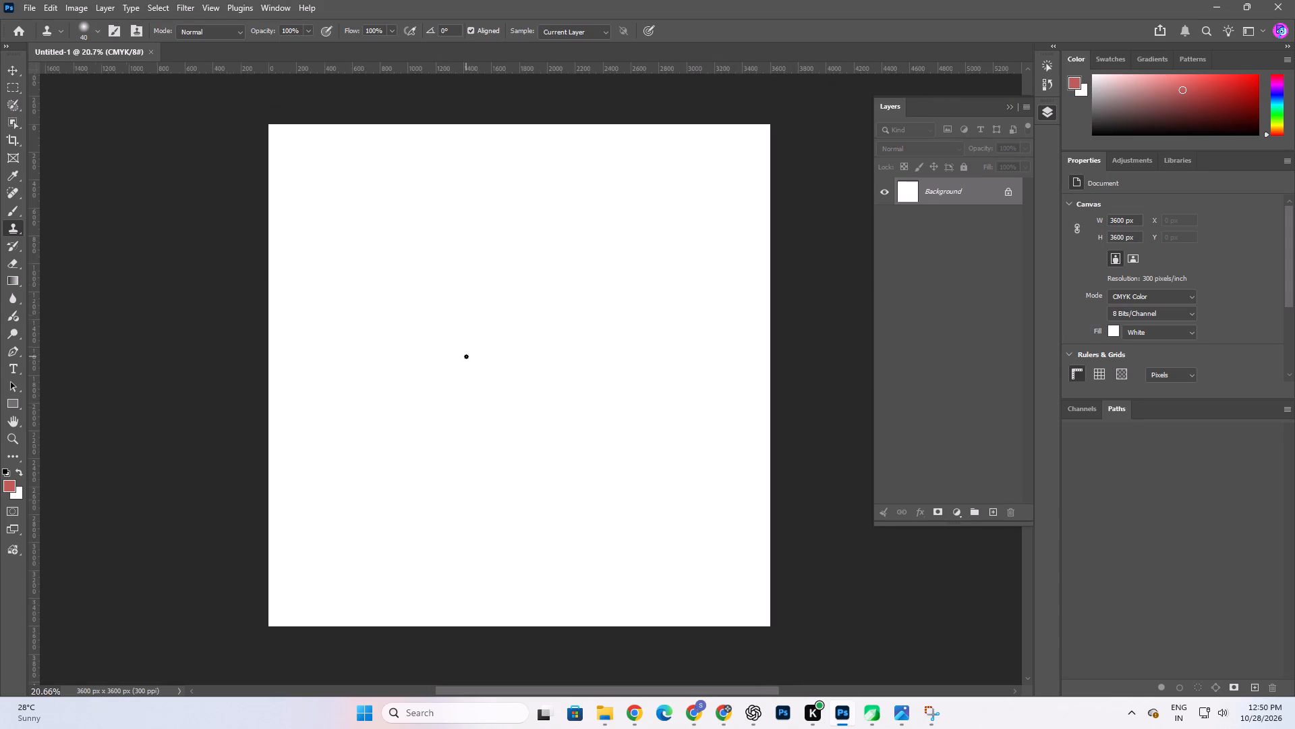
left_click(5, 70)
left_click(131, 198)
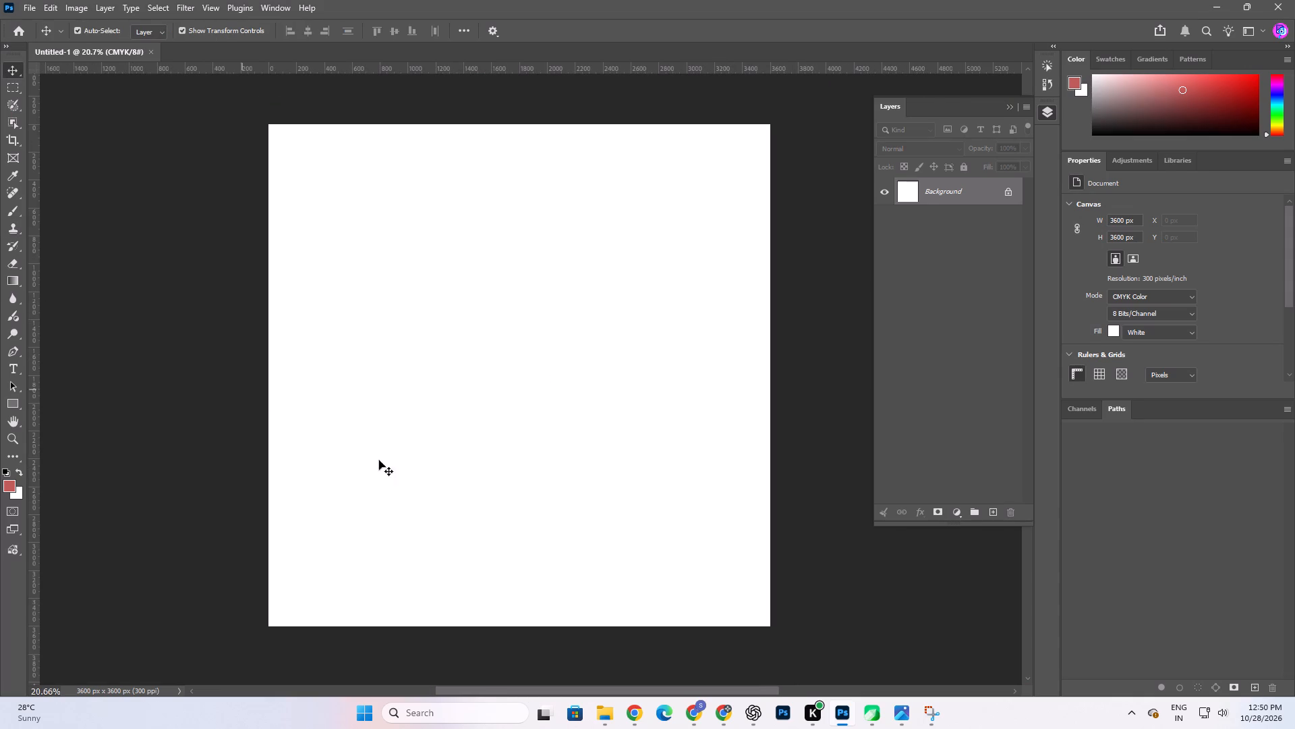
Switch to File Explorer, open the Indian_God_Symbols_9_Canvas_Print_Files-3 folder in Downloads and select the 01_Gold_Elephant_Left image.
left_click(598, 718)
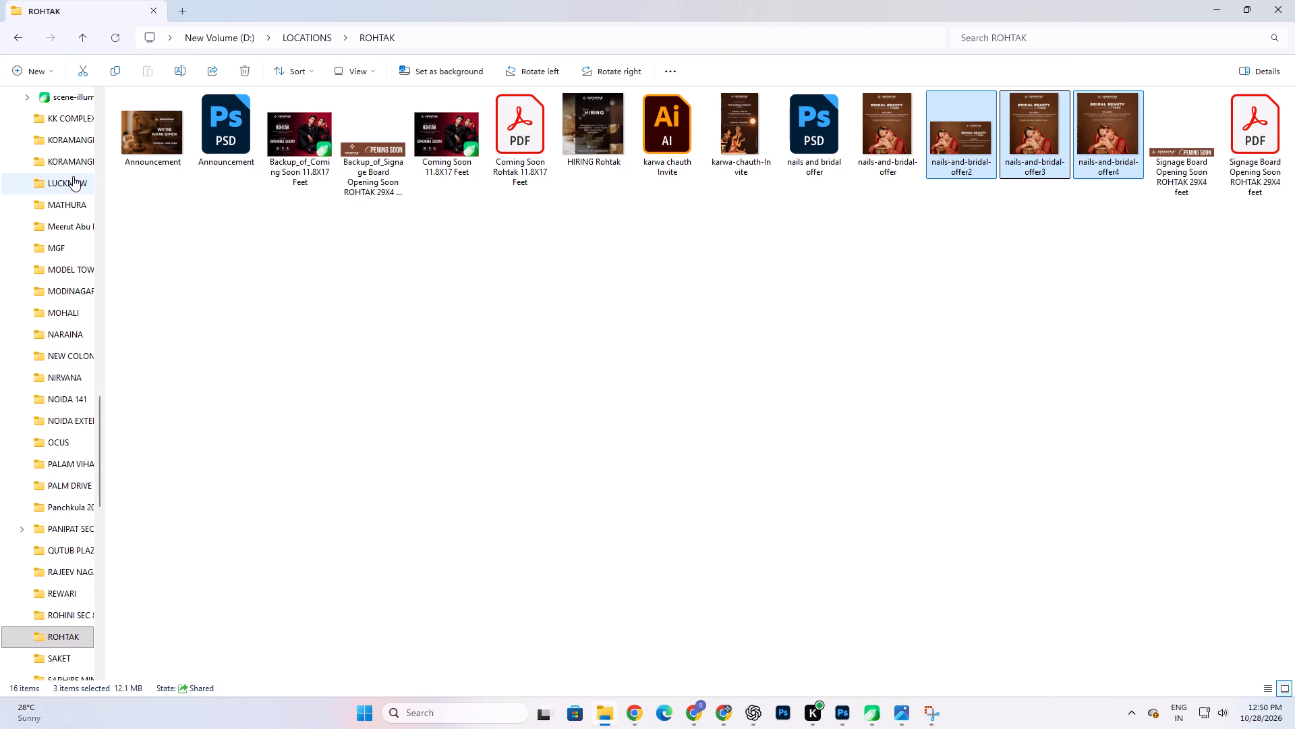
left_click(207, 36)
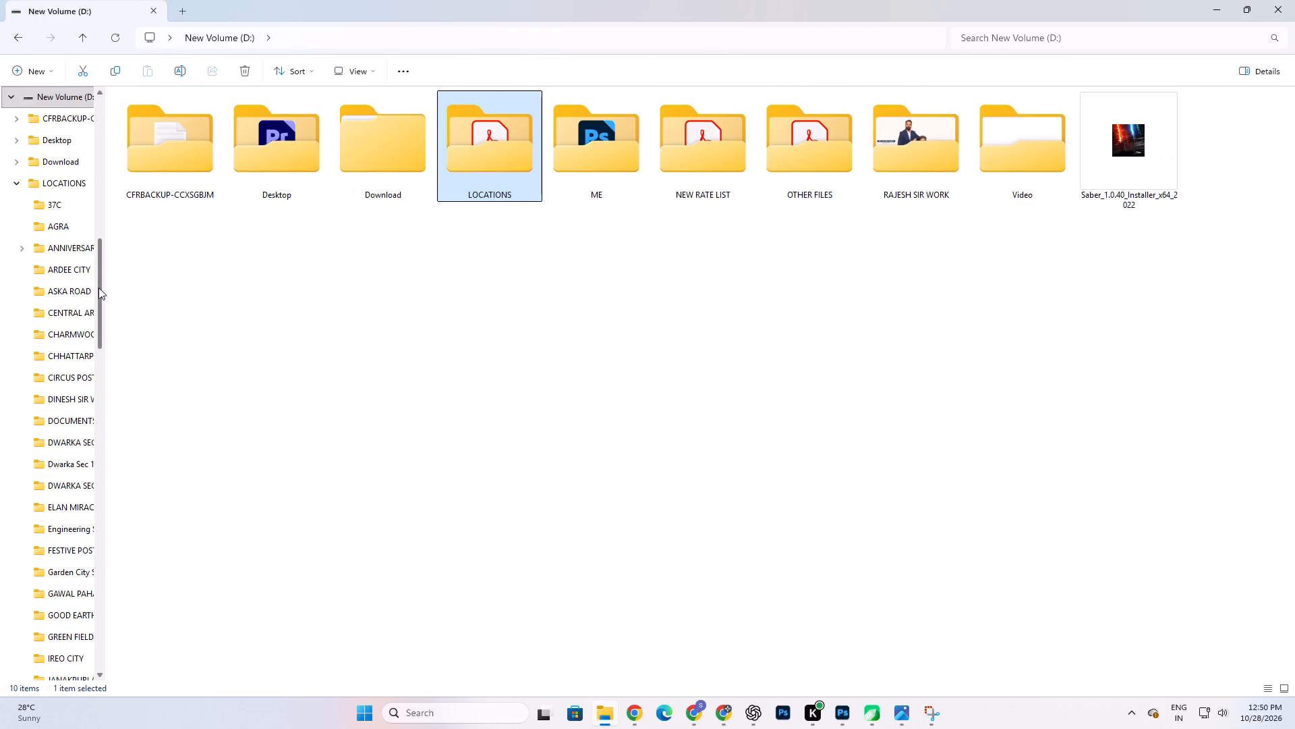
left_click_drag(98, 288, 105, 131)
left_click(60, 211)
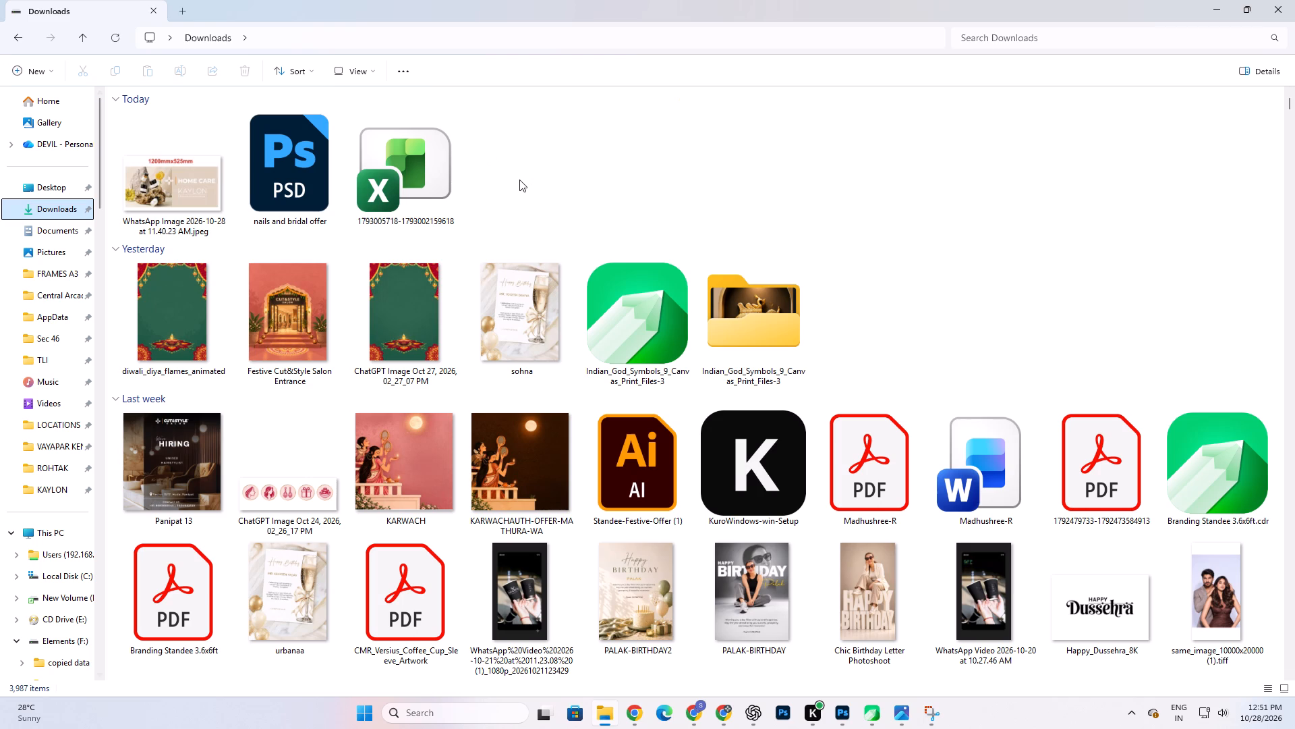
scroll(524, 252, "up", 5)
double_click(757, 314)
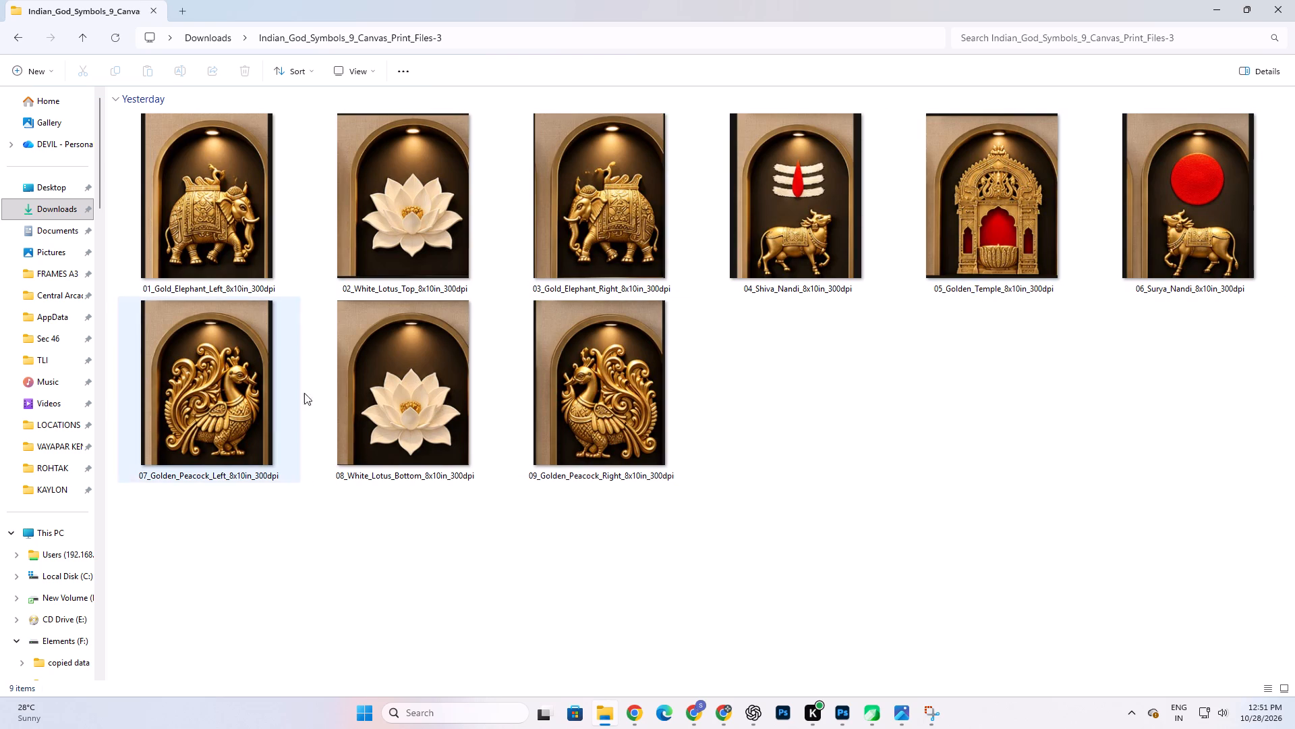
left_click(252, 226)
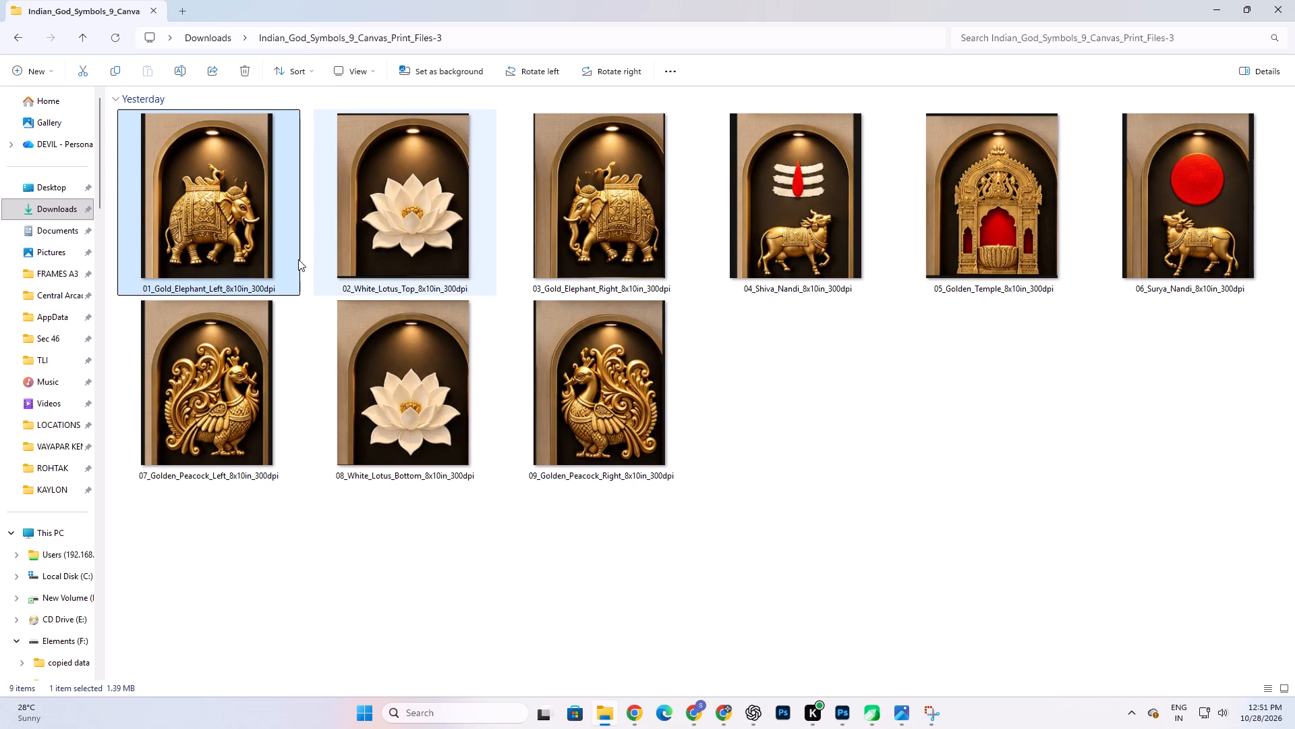
left_click(755, 717)
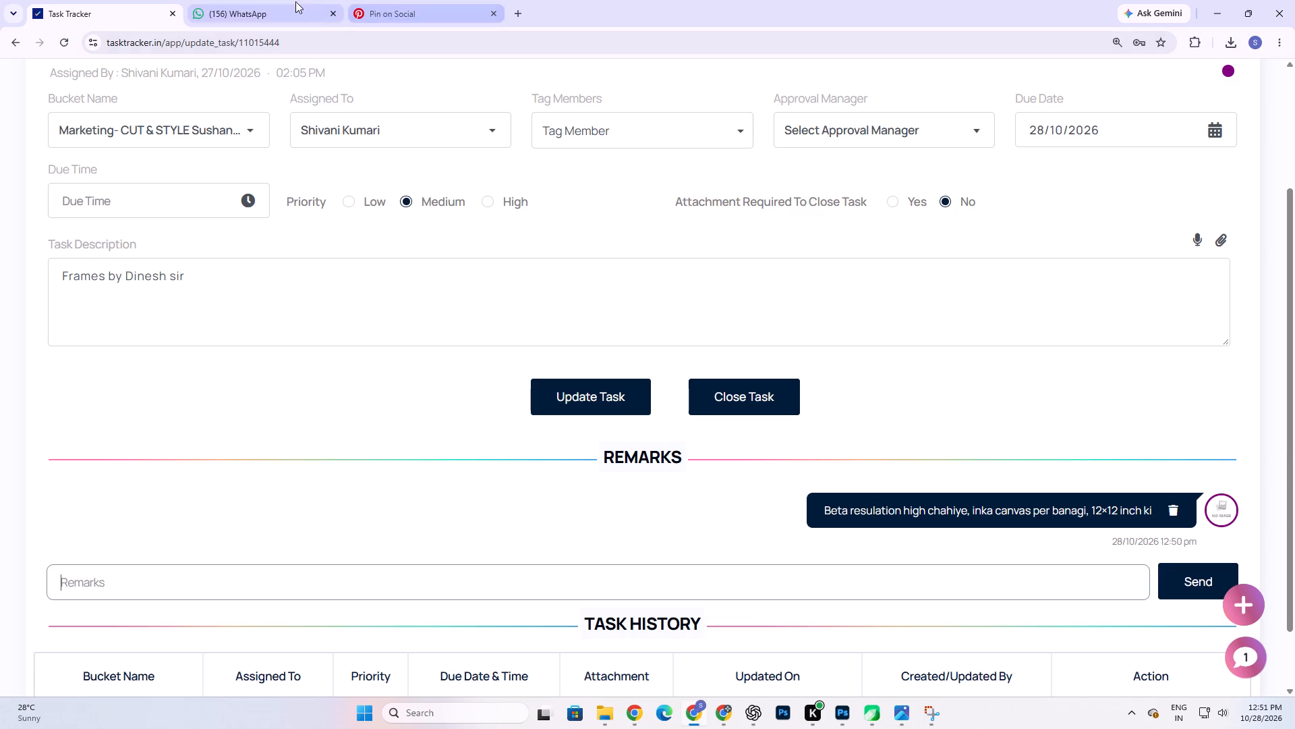
left_click(730, 725)
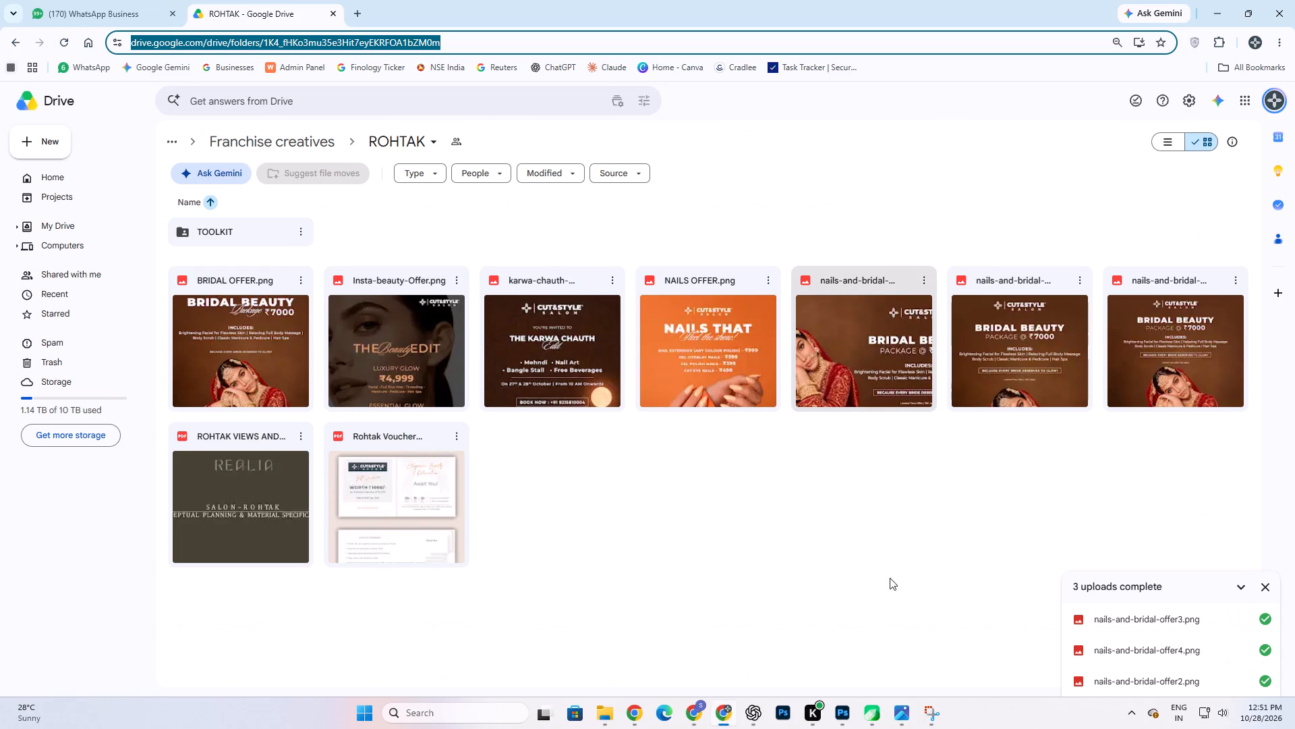
scroll(900, 583, "up", 1)
left_click(846, 483)
right_click(688, 519)
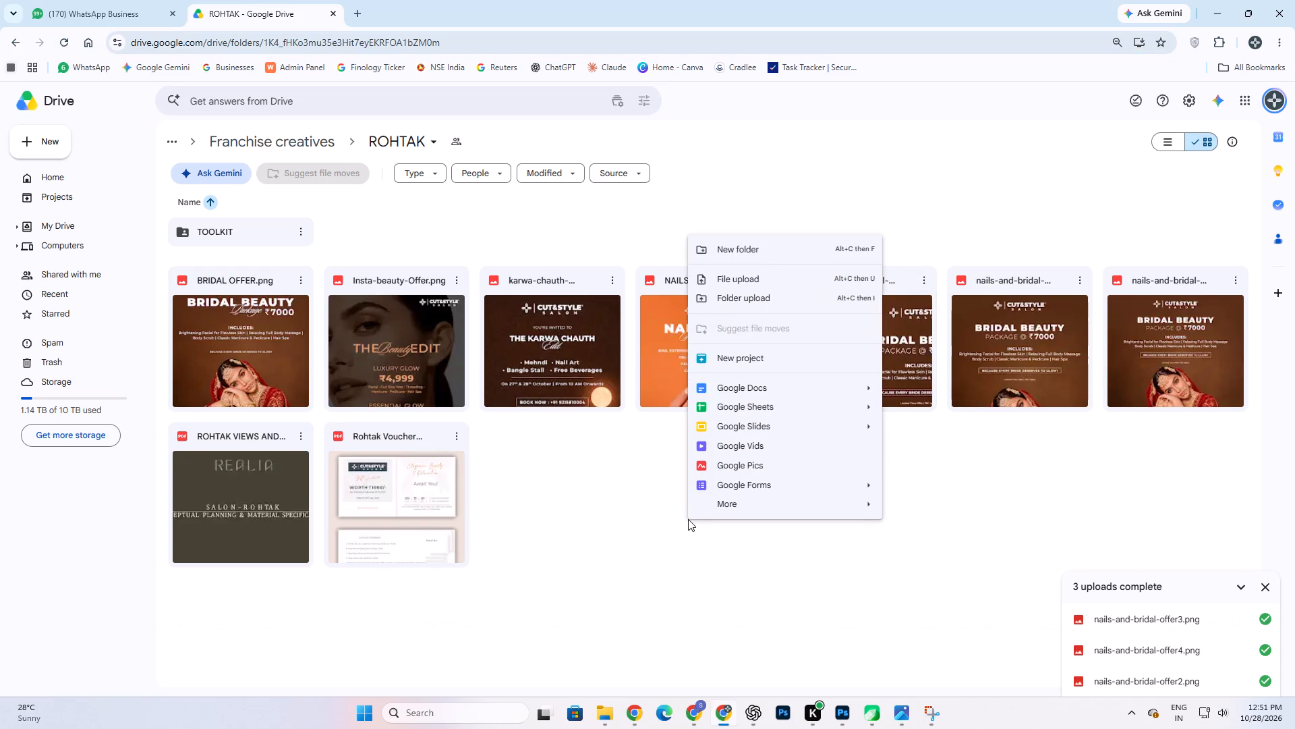
left_click(525, 214)
left_click(575, 180)
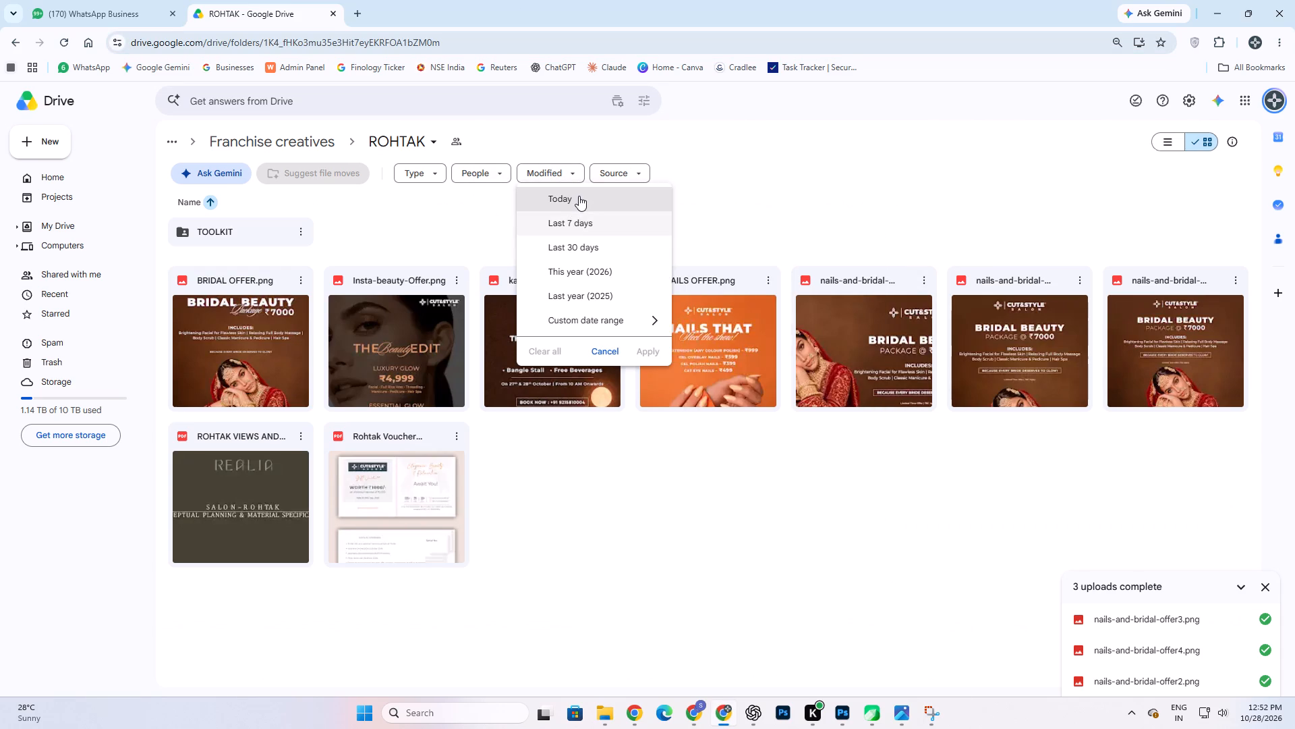
left_click(579, 196)
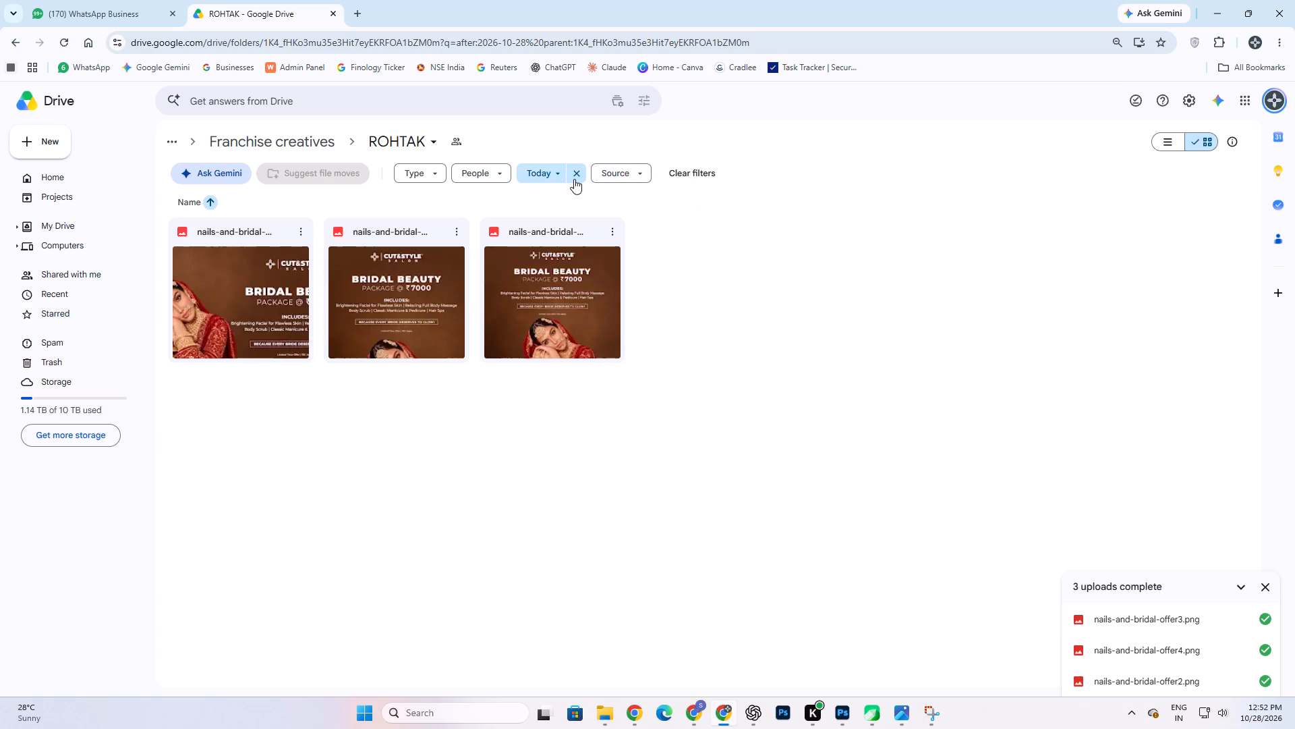
left_click_drag(640, 430, 212, 282)
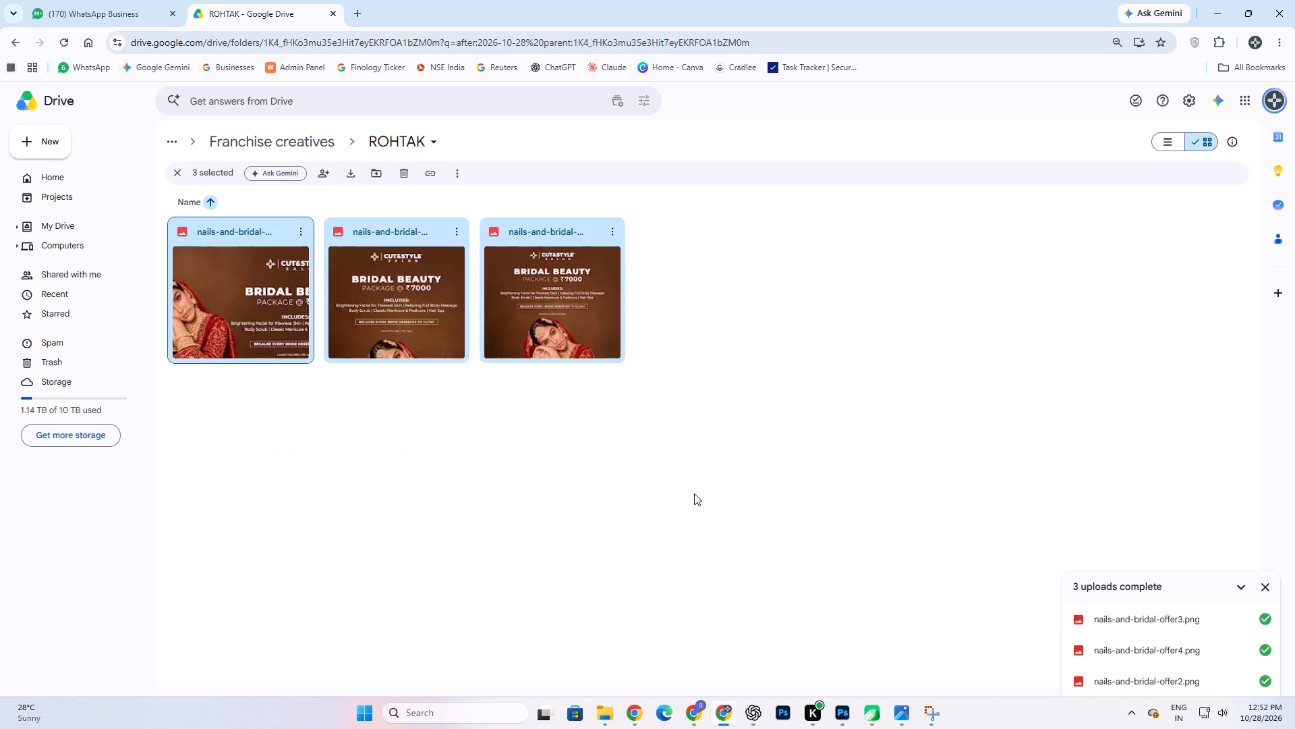
left_click(774, 476)
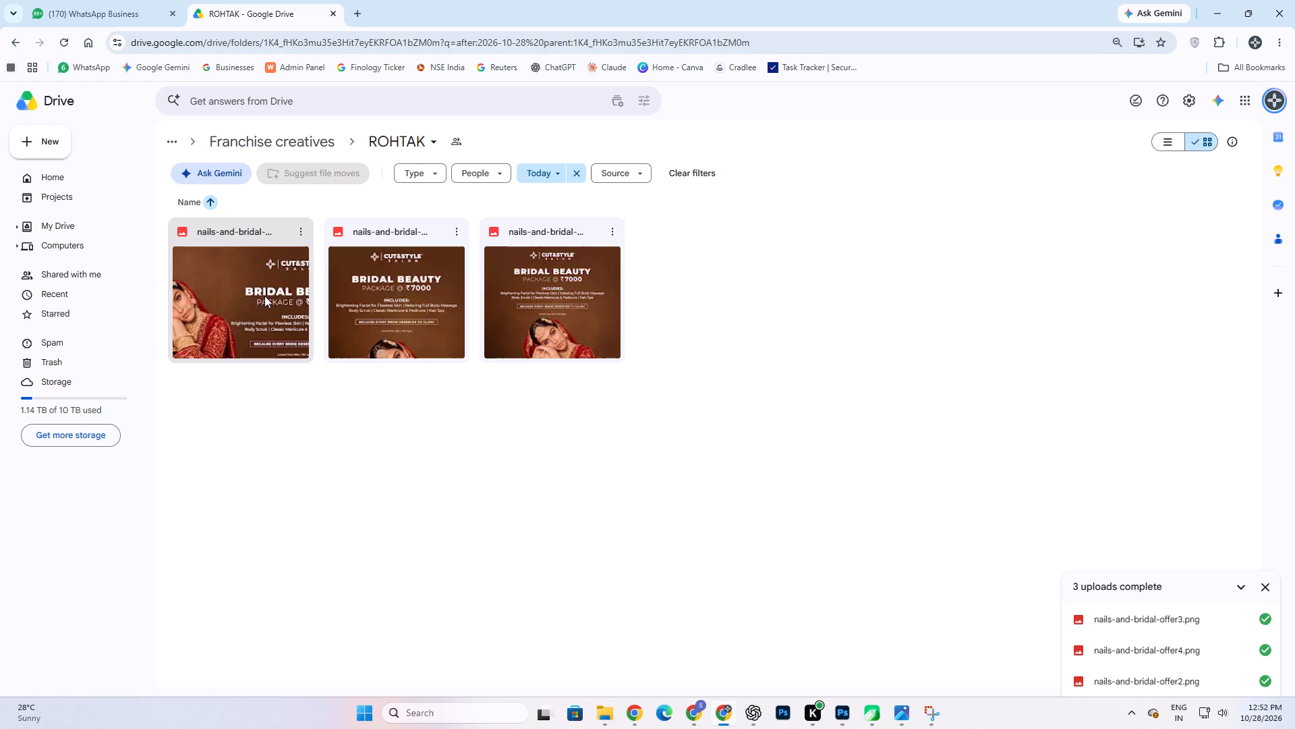
left_click(575, 178)
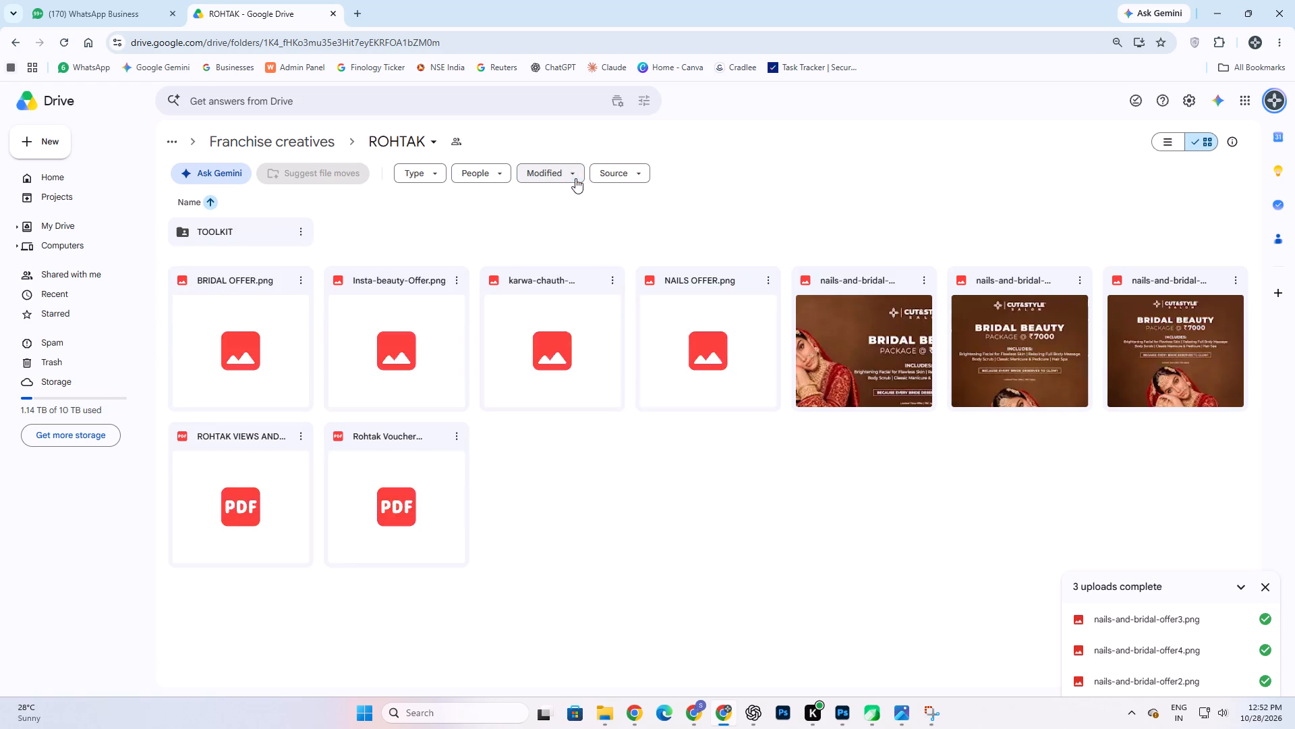
left_click(735, 495)
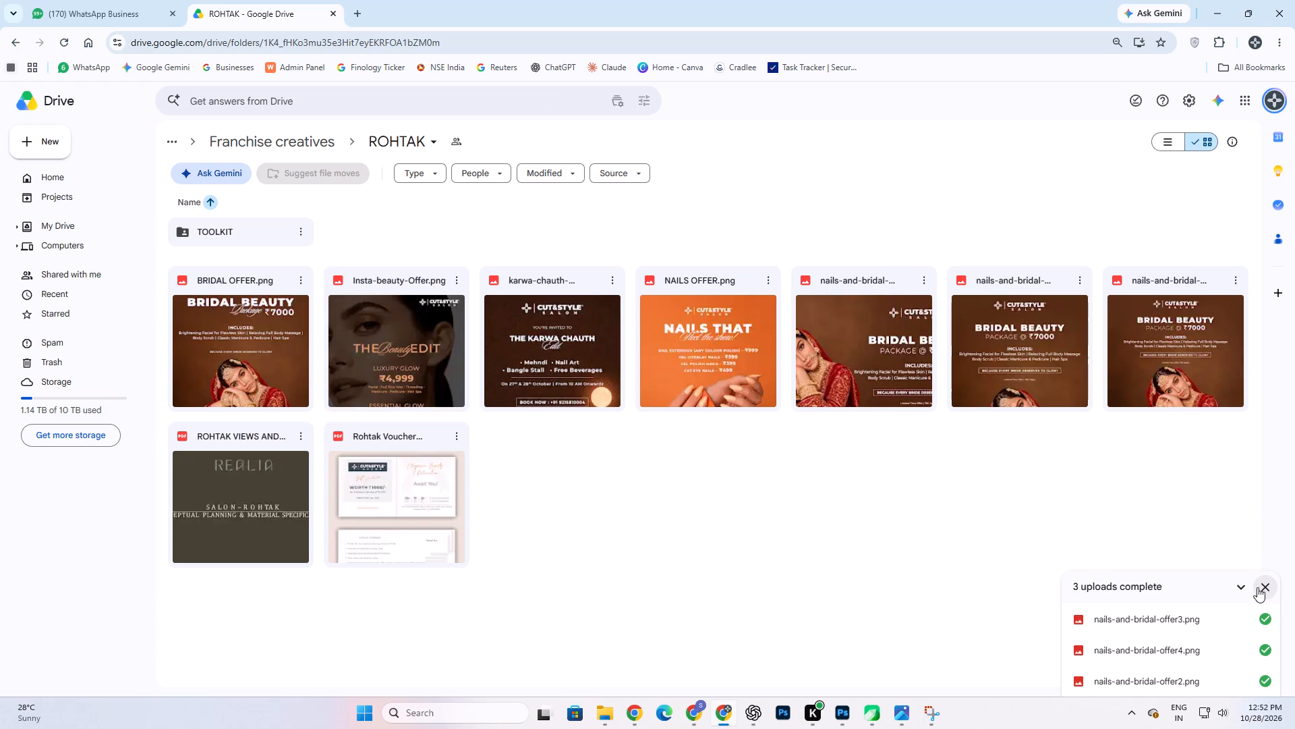